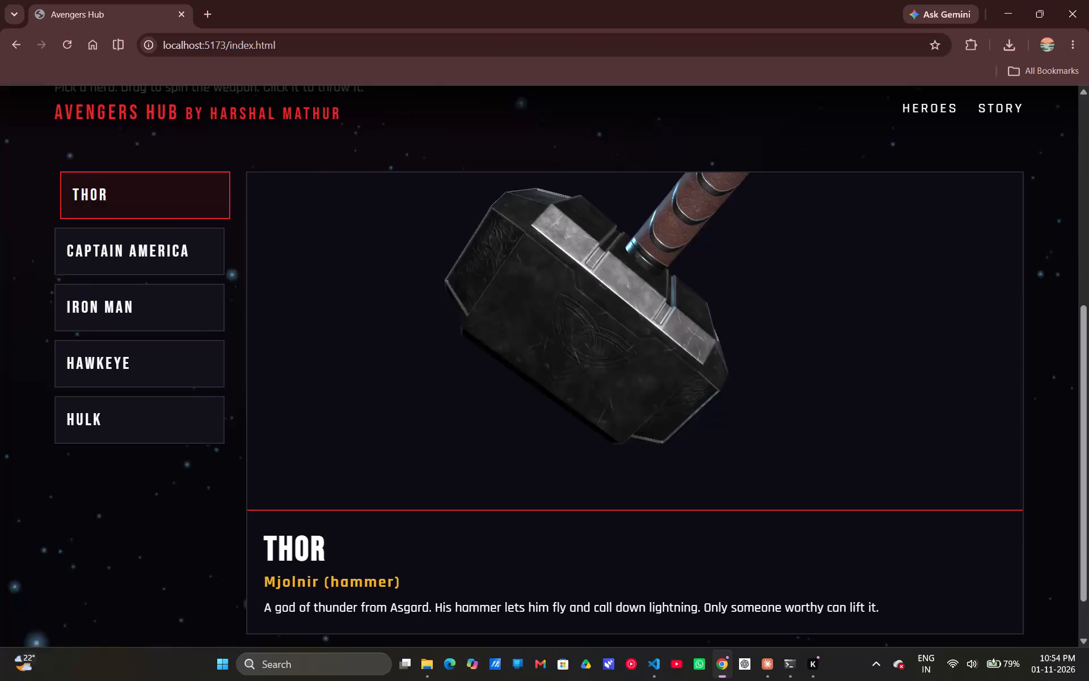
pyautogui.click(1088, 0)
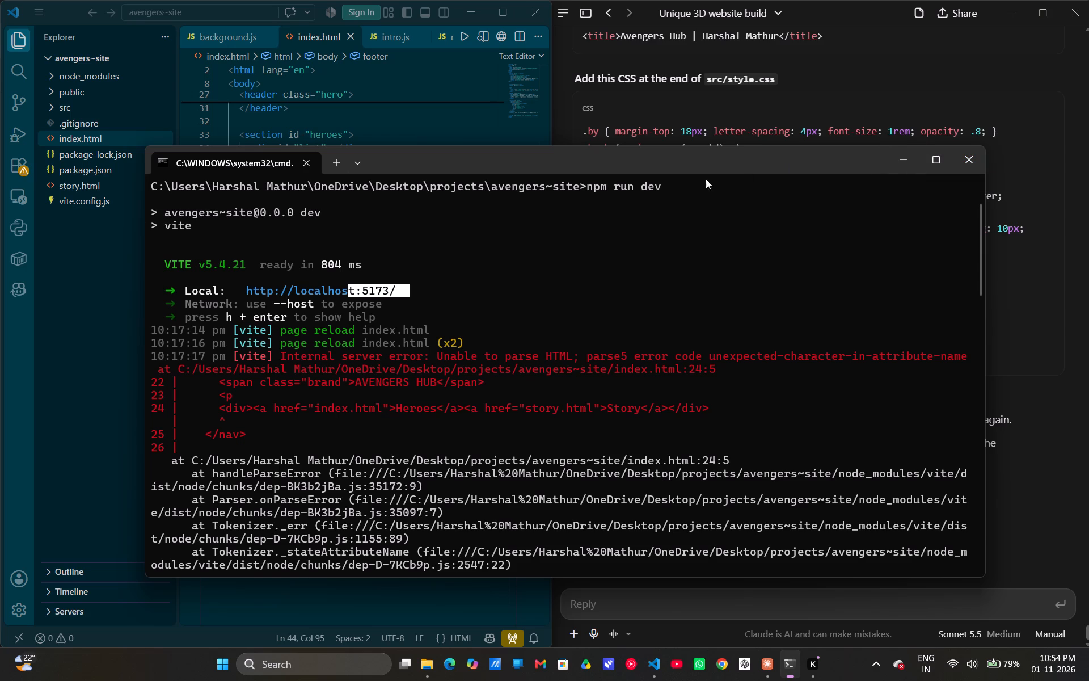
pyautogui.scroll(1, 665, 194)
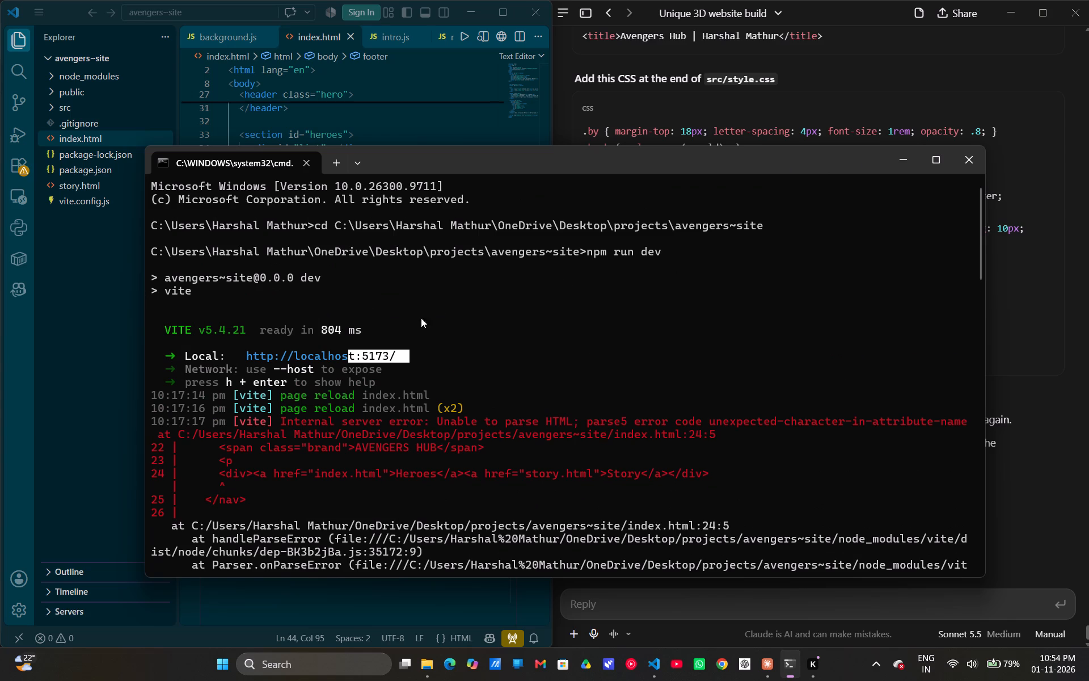
pyautogui.moveTo(371, 346); pyautogui.dragTo(344, 367)
pyautogui.click(419, 377)
pyautogui.moveTo(383, 366); pyautogui.dragTo(381, 355)
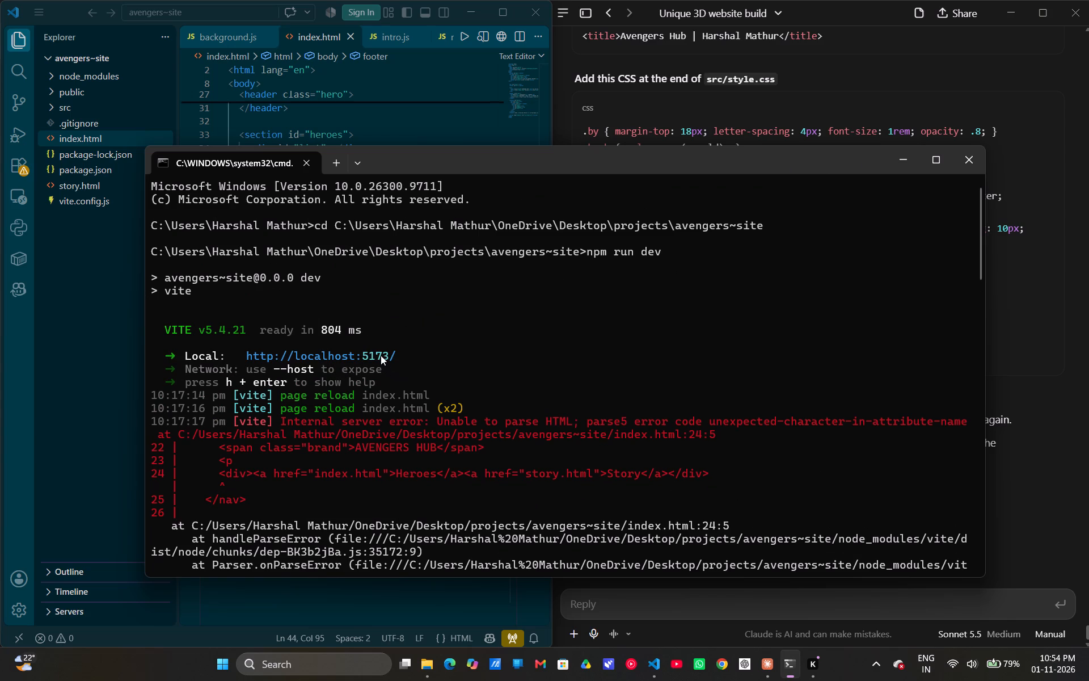
pyautogui.moveTo(381, 355); pyautogui.dragTo(357, 354)
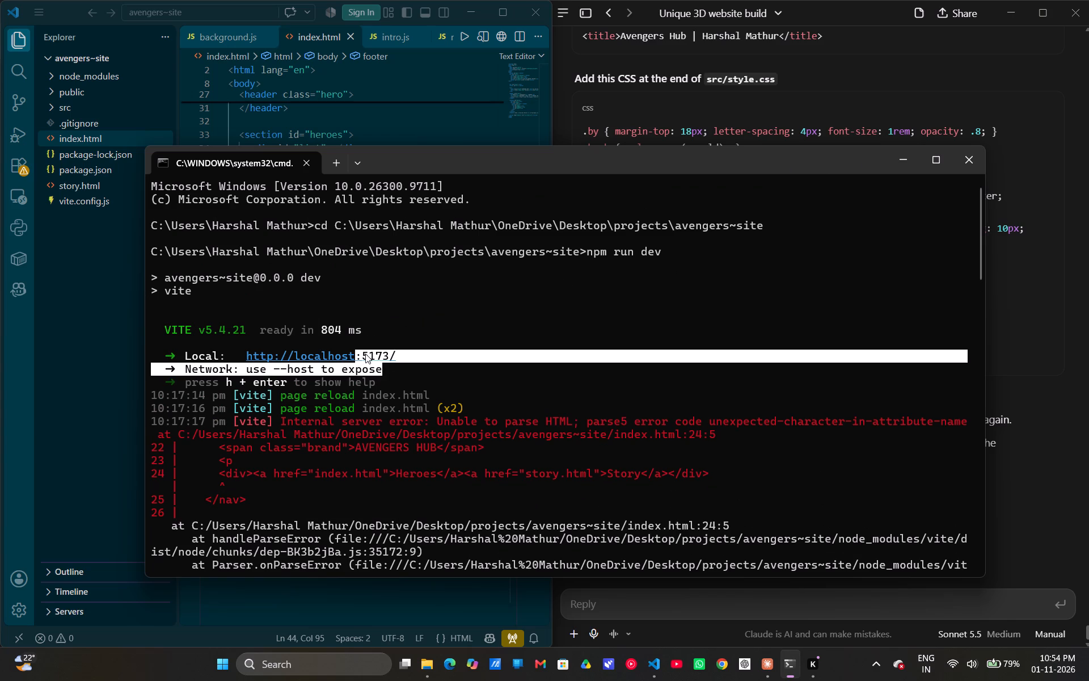
pyautogui.click(365, 353)
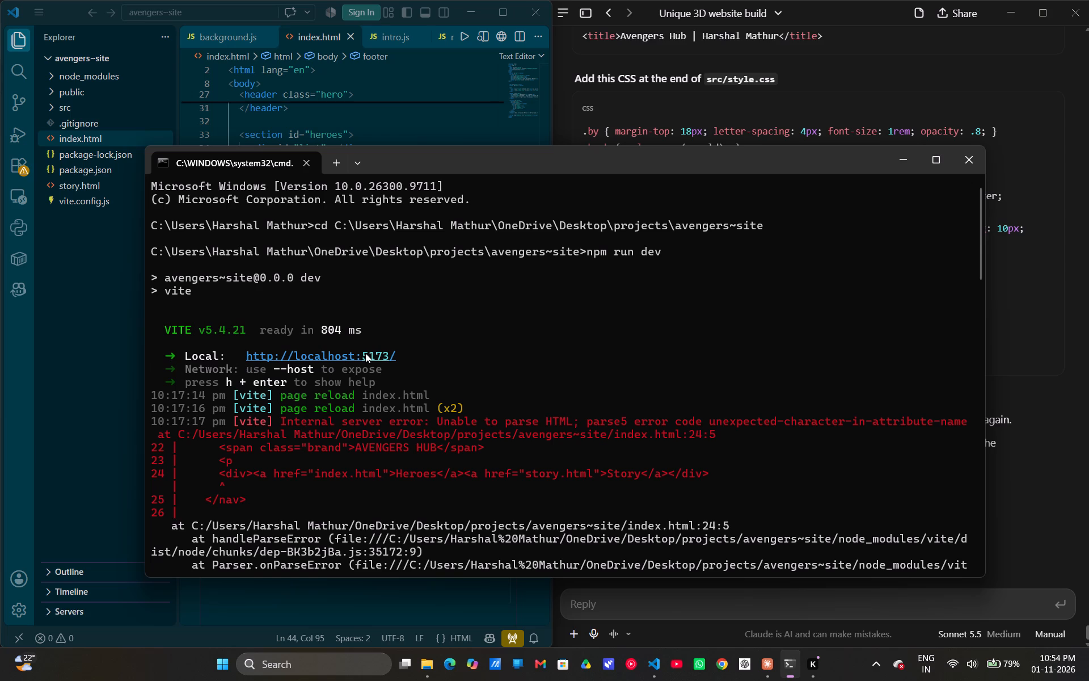
pyautogui.keyDown('ctrl'); pyautogui.click(365, 353); pyautogui.keyUp('ctrl')
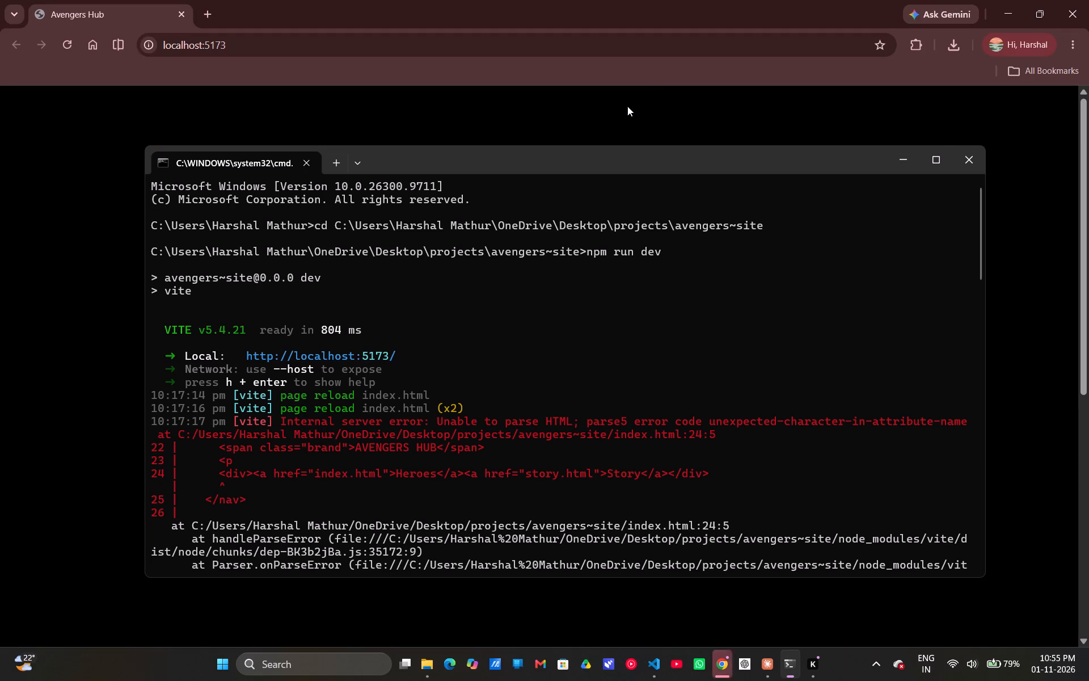
pyautogui.click(624, 110)
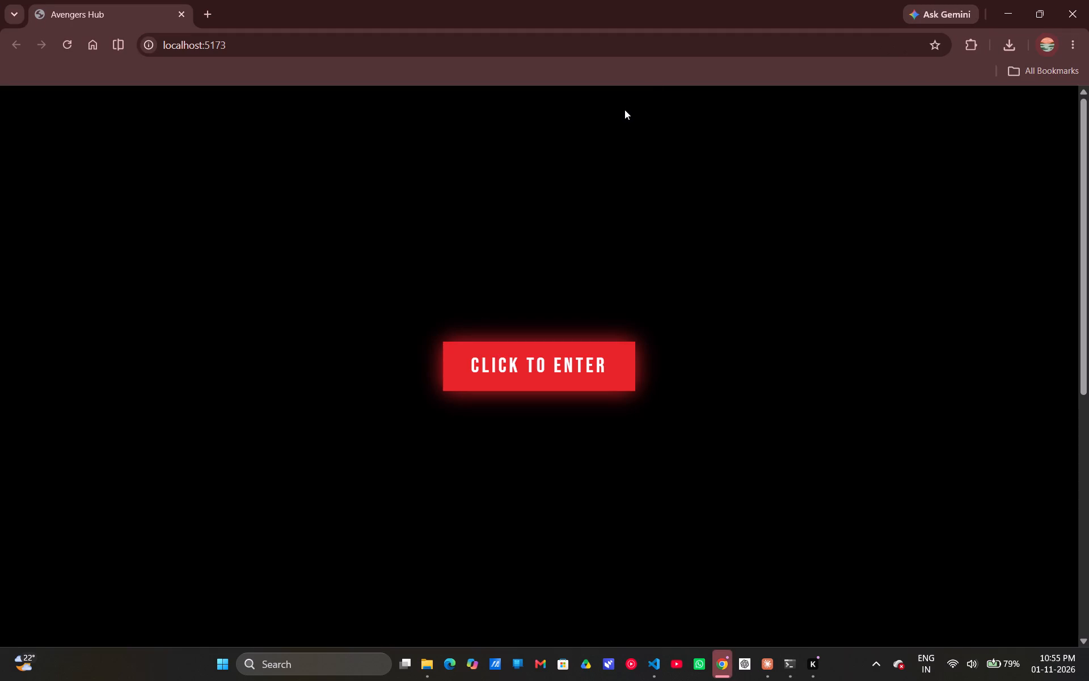
# Start a Game Bar screen recording of the browser showing the site's entry screen.
pyautogui.press('super+f')
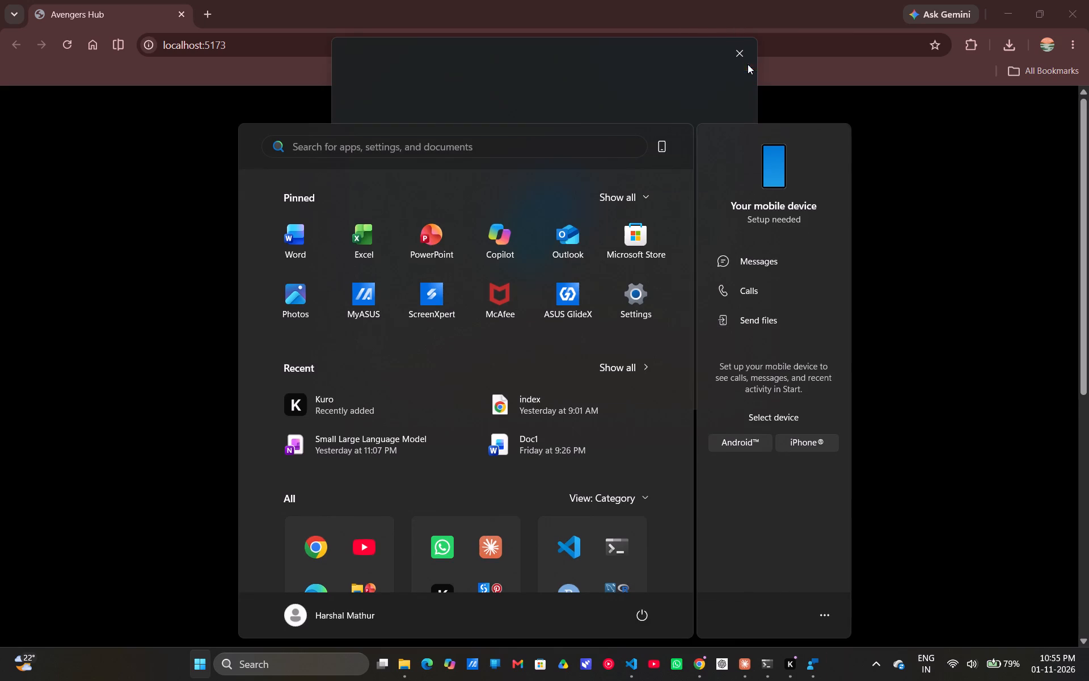
pyautogui.click(748, 64)
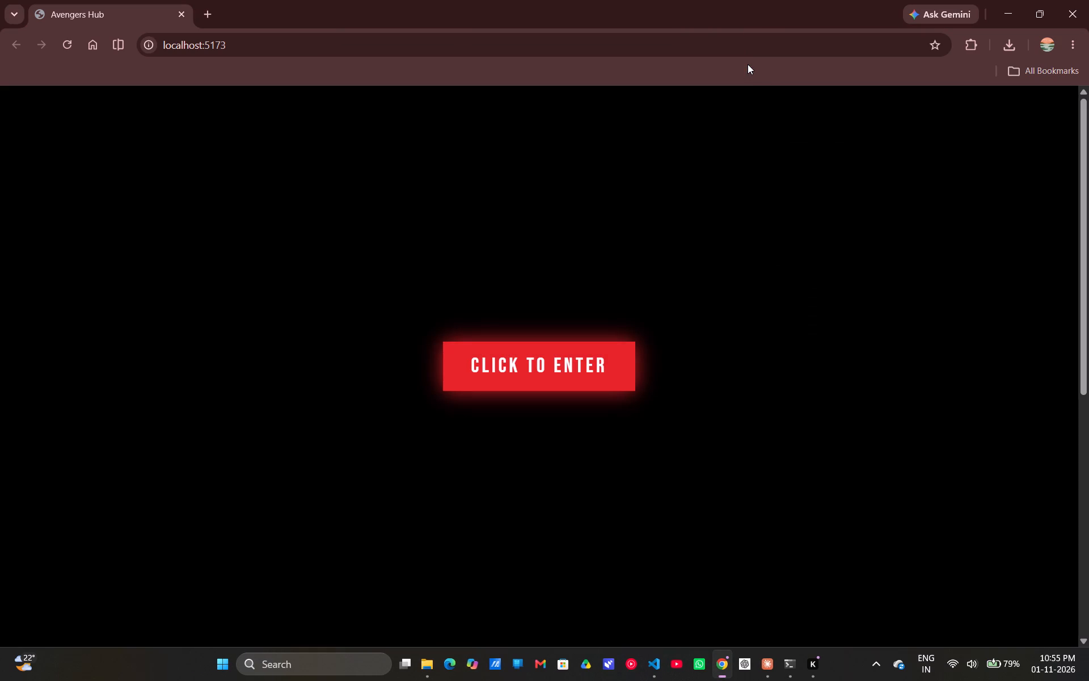
pyautogui.press('super+g')
pyautogui.click(157, 105)
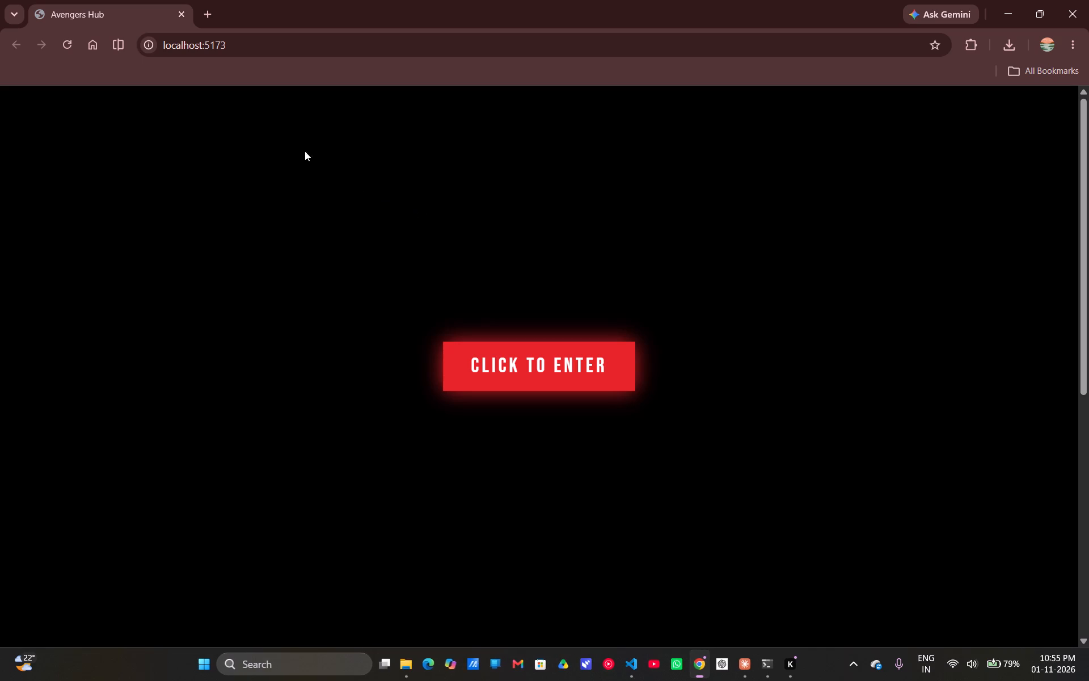
pyautogui.click(976, 179)
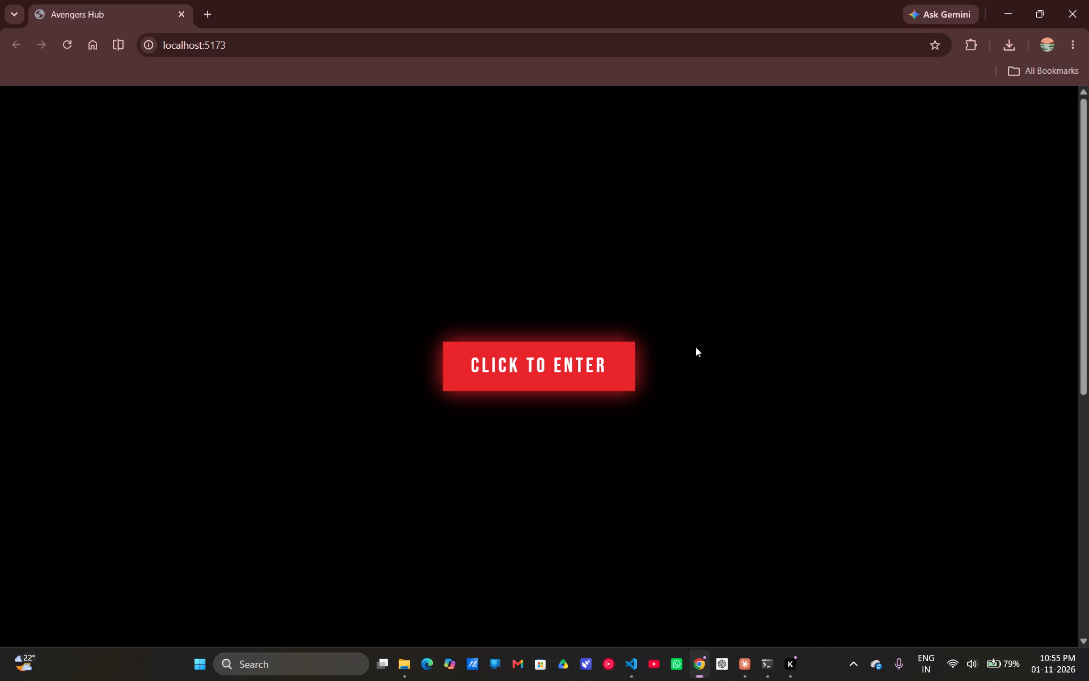
# Enter the site, record its Marvel Studios intro through to the home page, and stop the recording.
pyautogui.click(599, 365)
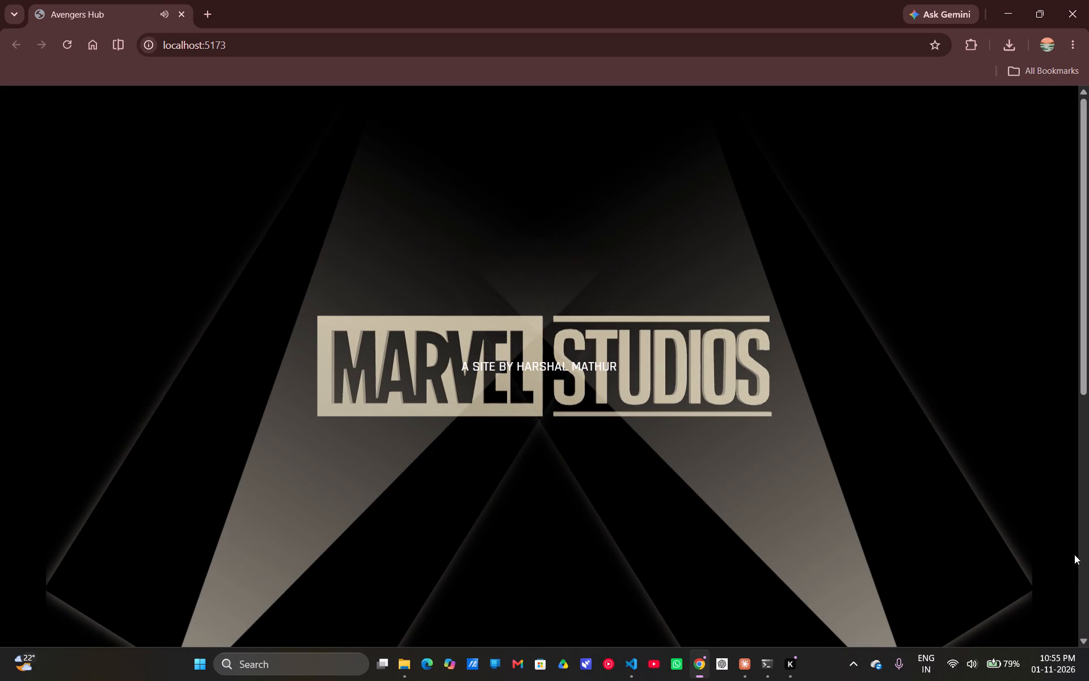
pyautogui.click(931, 84)
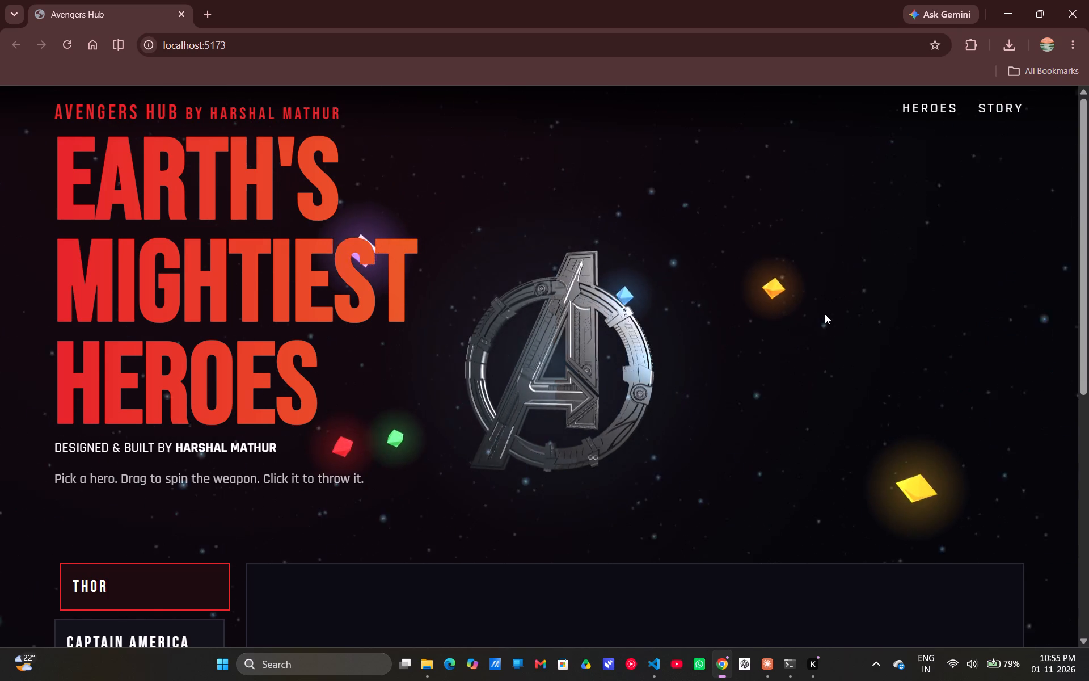
pyautogui.click(825, 314)
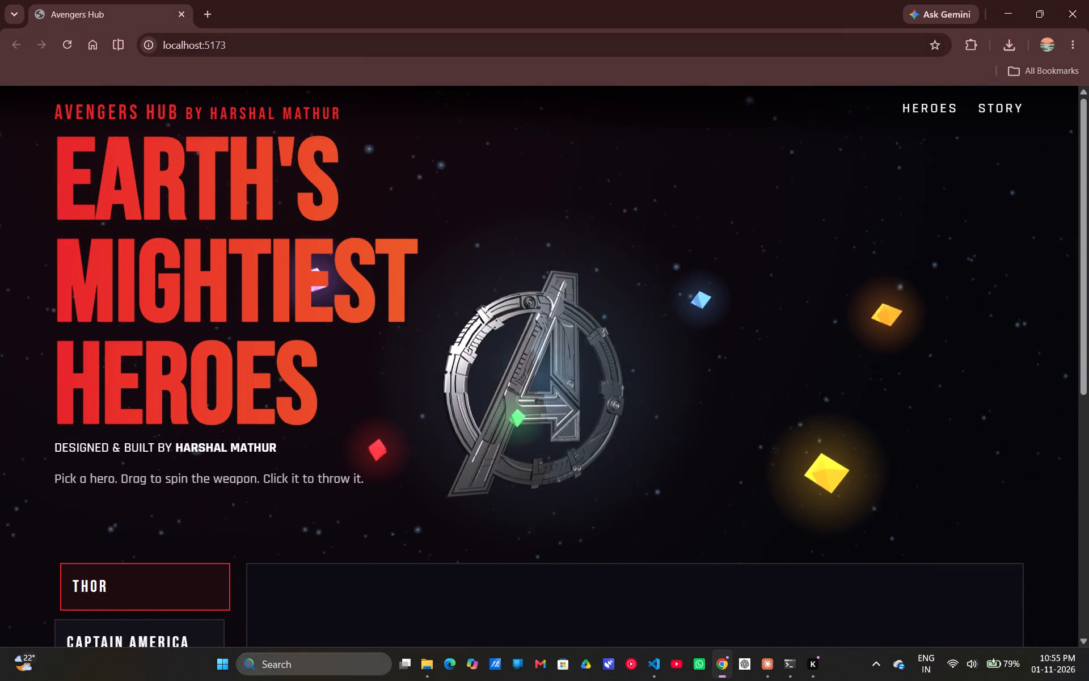
pyautogui.click(1083, 7)
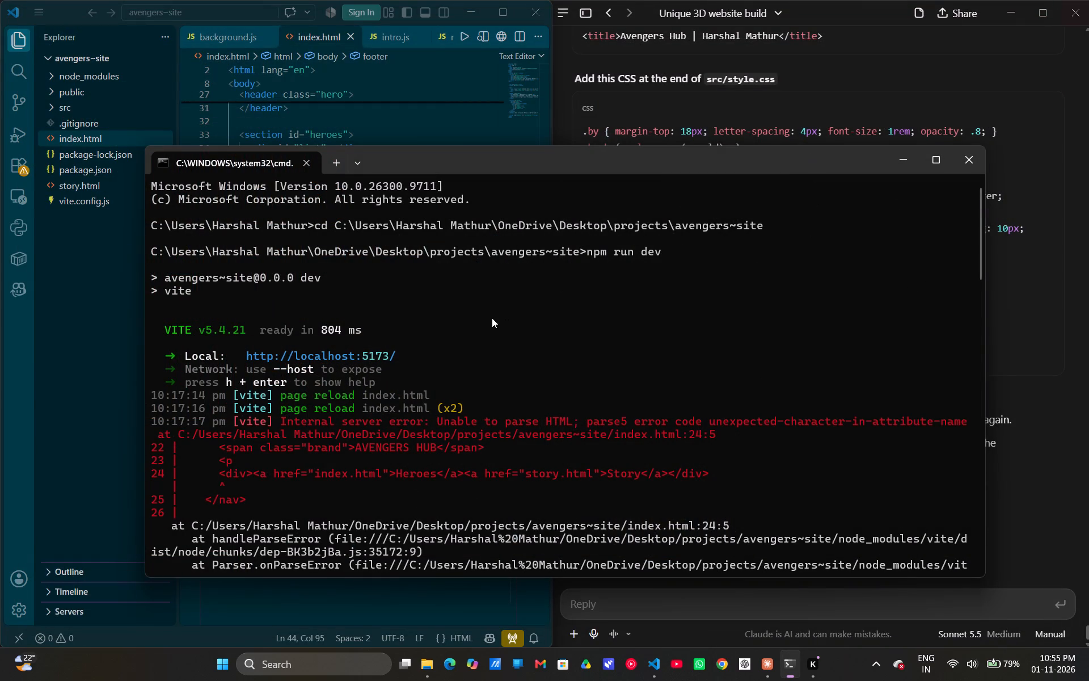
pyautogui.click(492, 318)
pyautogui.press('super+g')
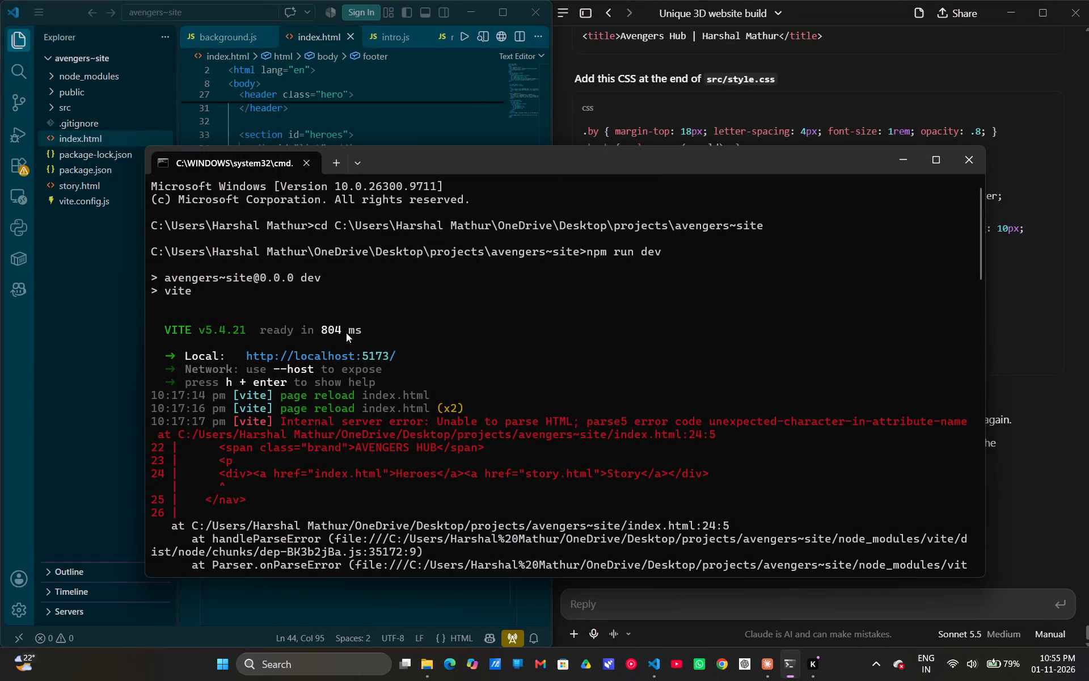
pyautogui.click(346, 333)
pyautogui.click(335, 354)
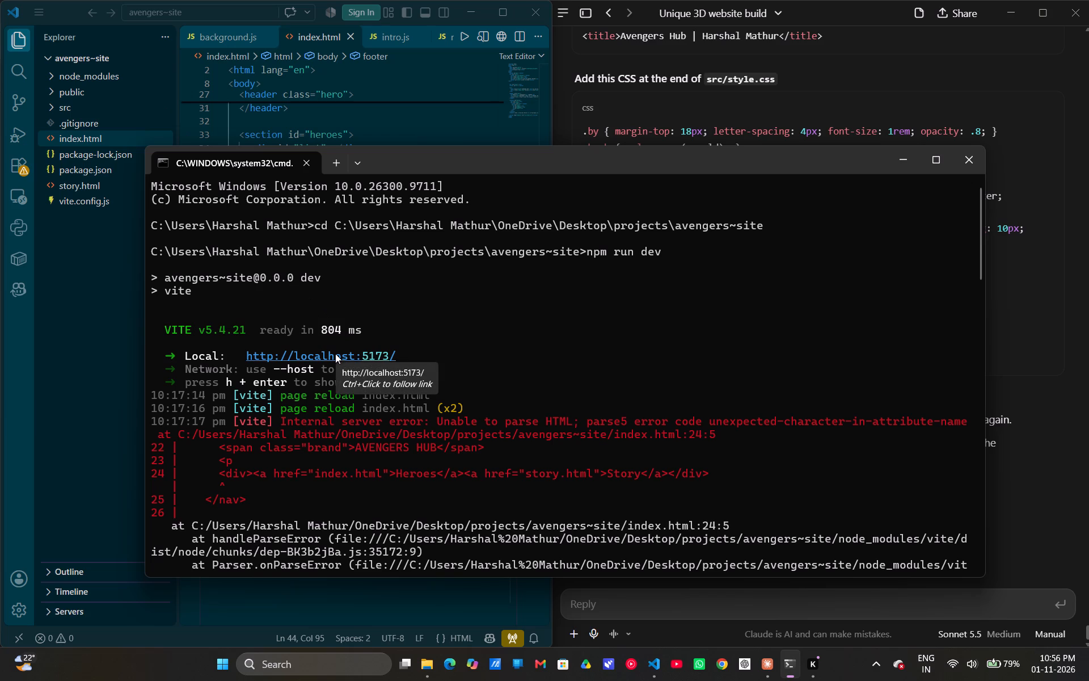
pyautogui.keyDown('ctrl'); pyautogui.click(335, 354); pyautogui.keyUp('ctrl')
# Start a new Game Bar screen recording on the freshly loaded entry screen.
pyautogui.press('super+g')
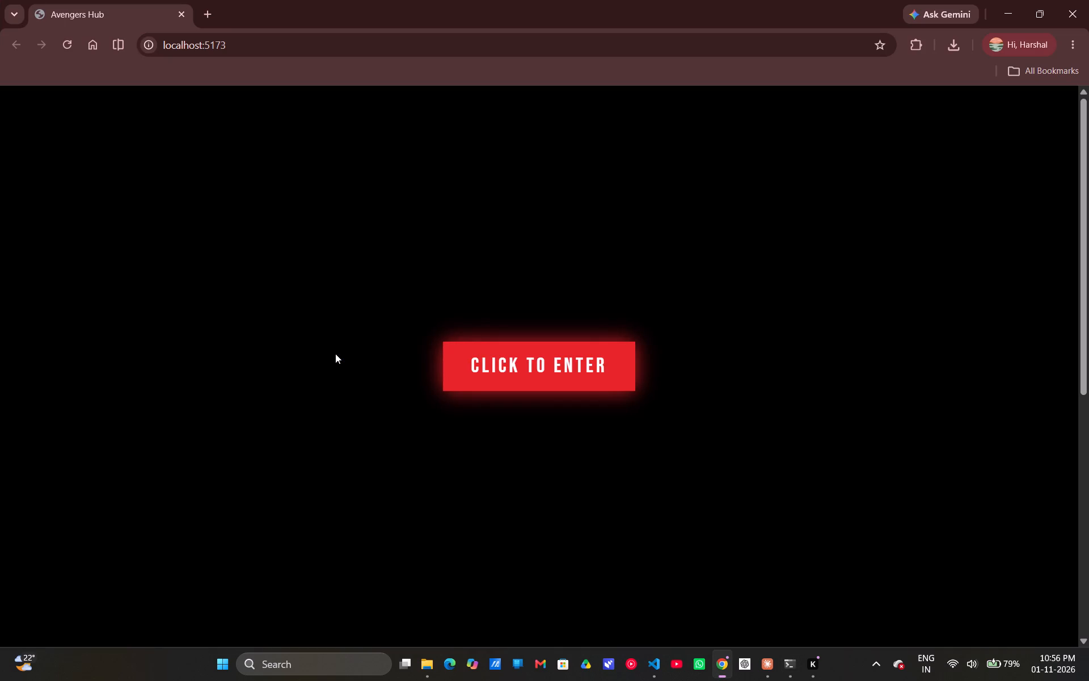
pyautogui.click(164, 114)
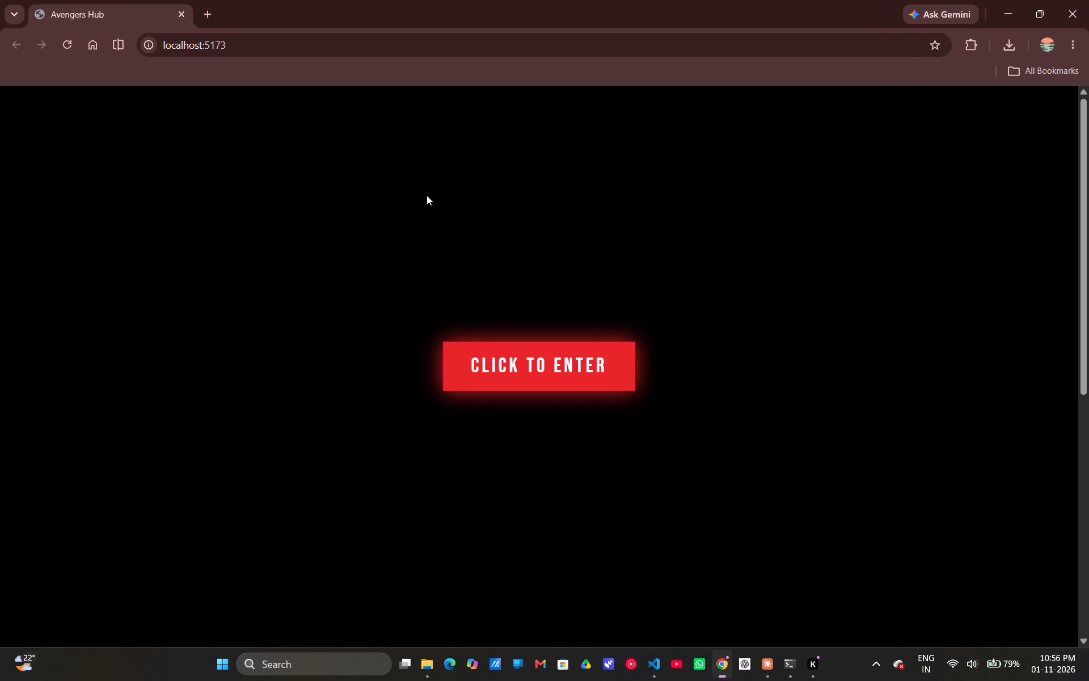
pyautogui.click(932, 367)
# Enter the Avengers Hub site to play its intro for the recording.
pyautogui.click(565, 358)
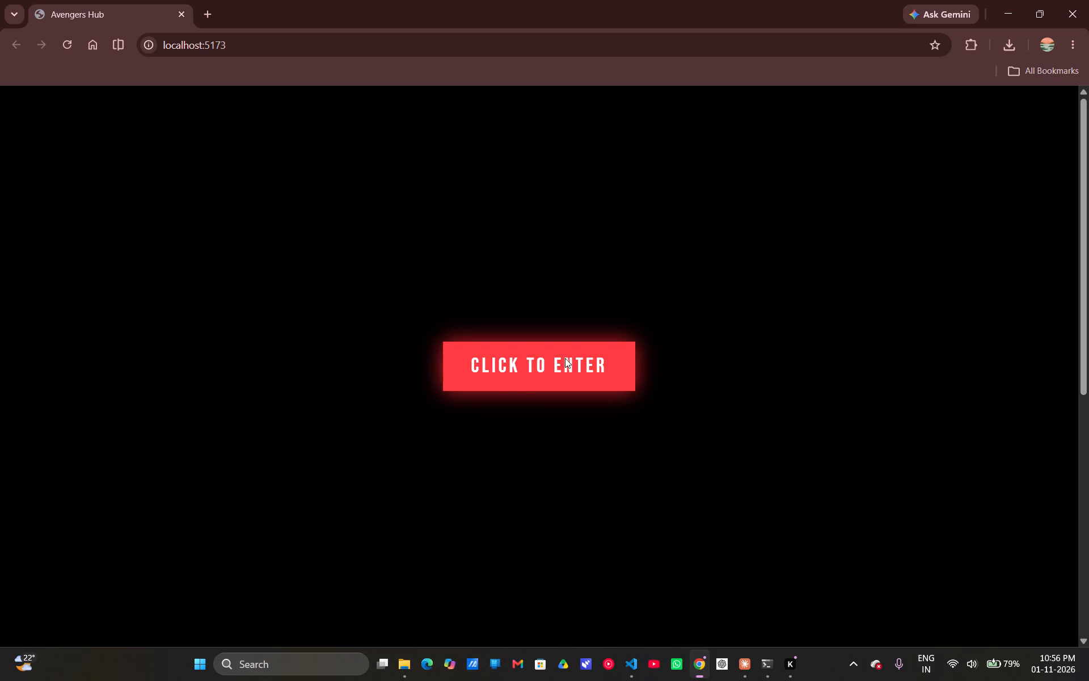
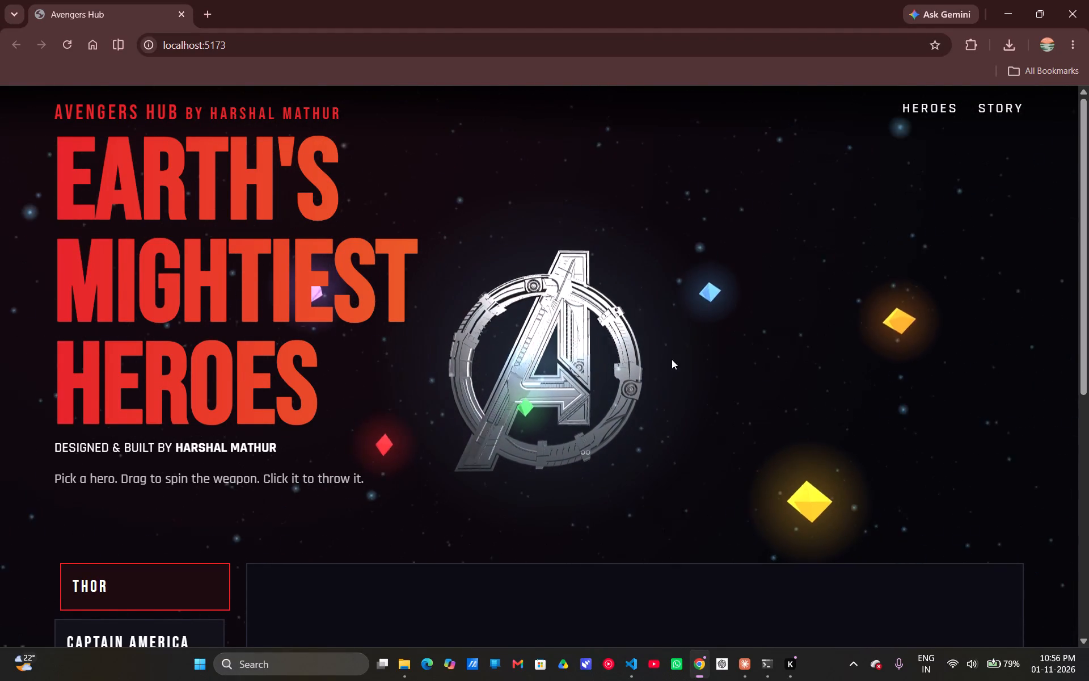
# Let the Avengers Hub home page show its spinning logo and stones, and stop the screen recording.
pyautogui.click(925, 186)
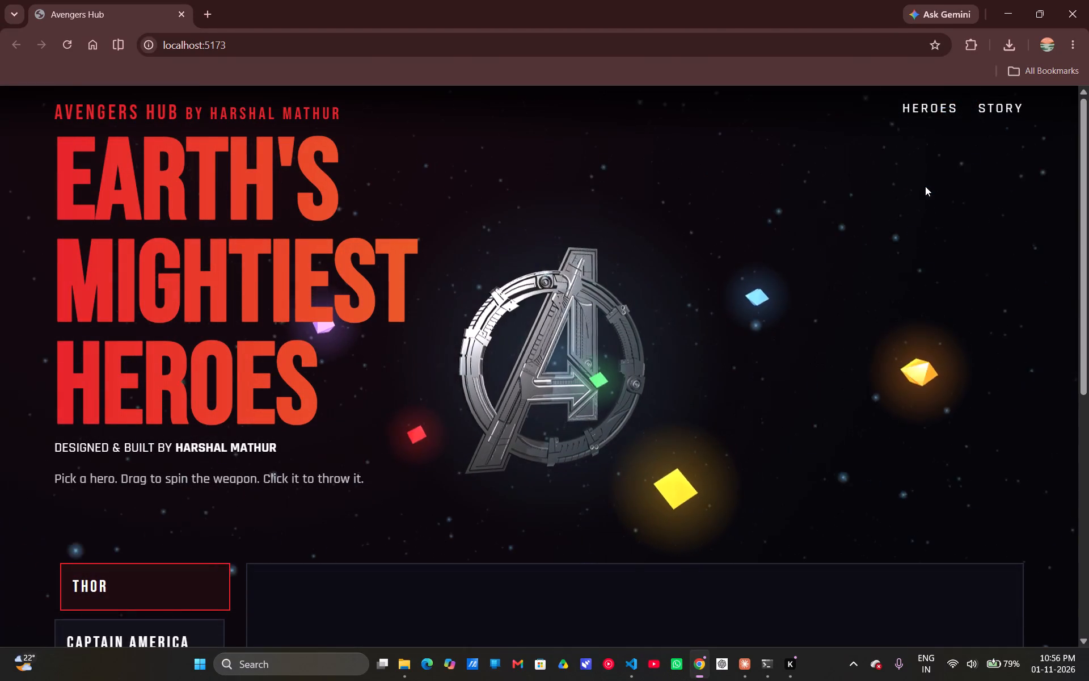
pyautogui.click(603, 184)
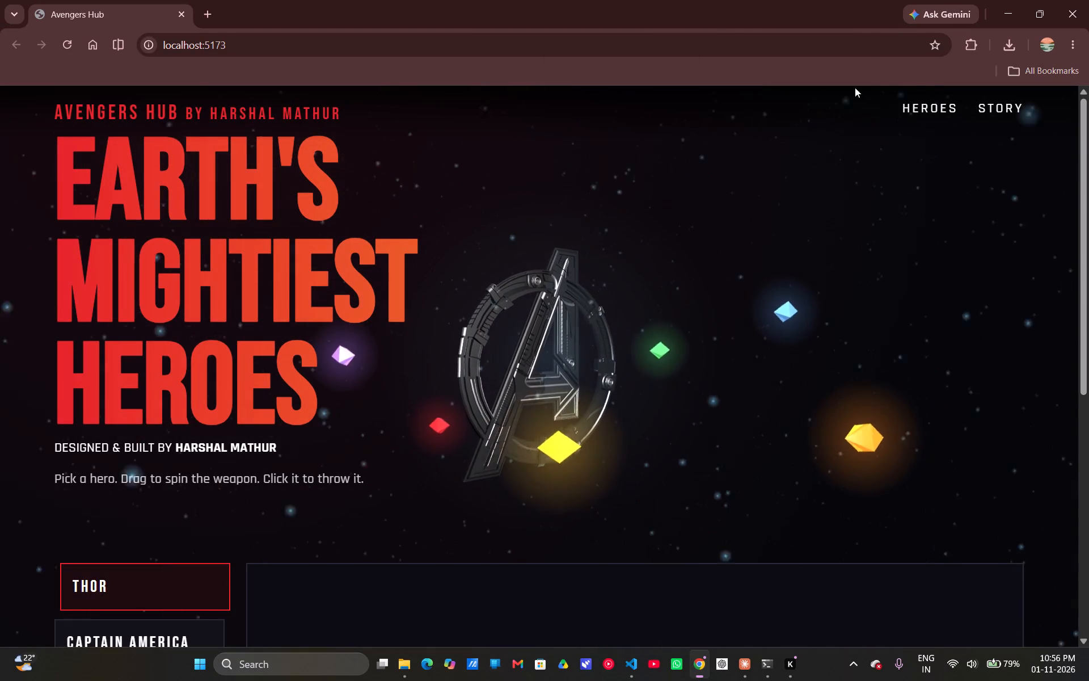
pyautogui.click(932, 78)
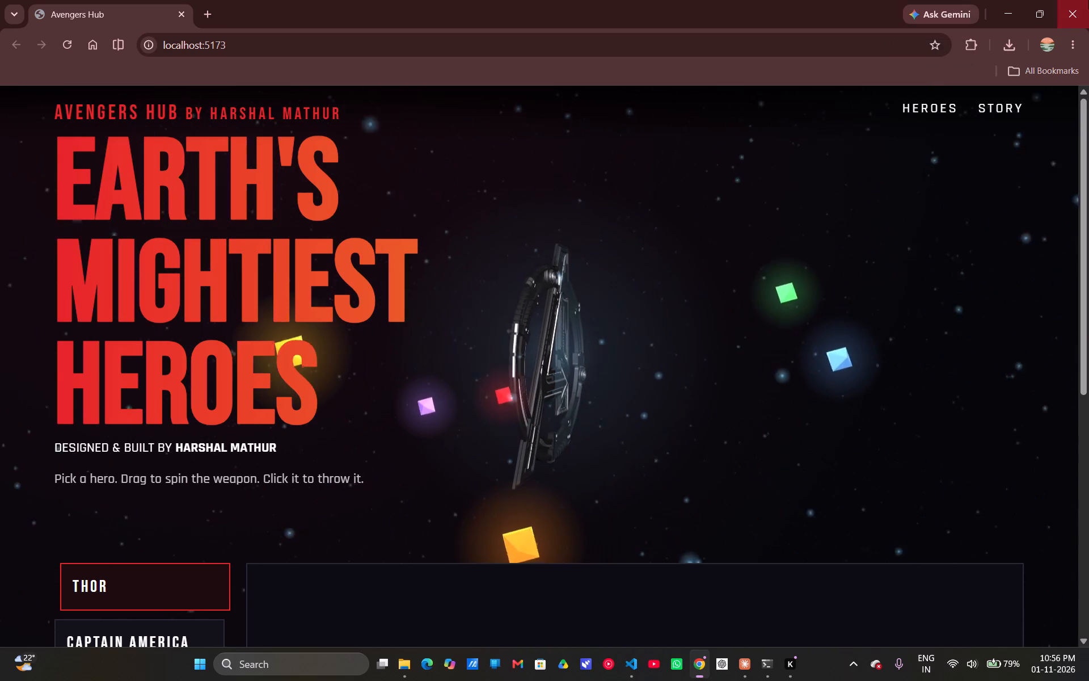
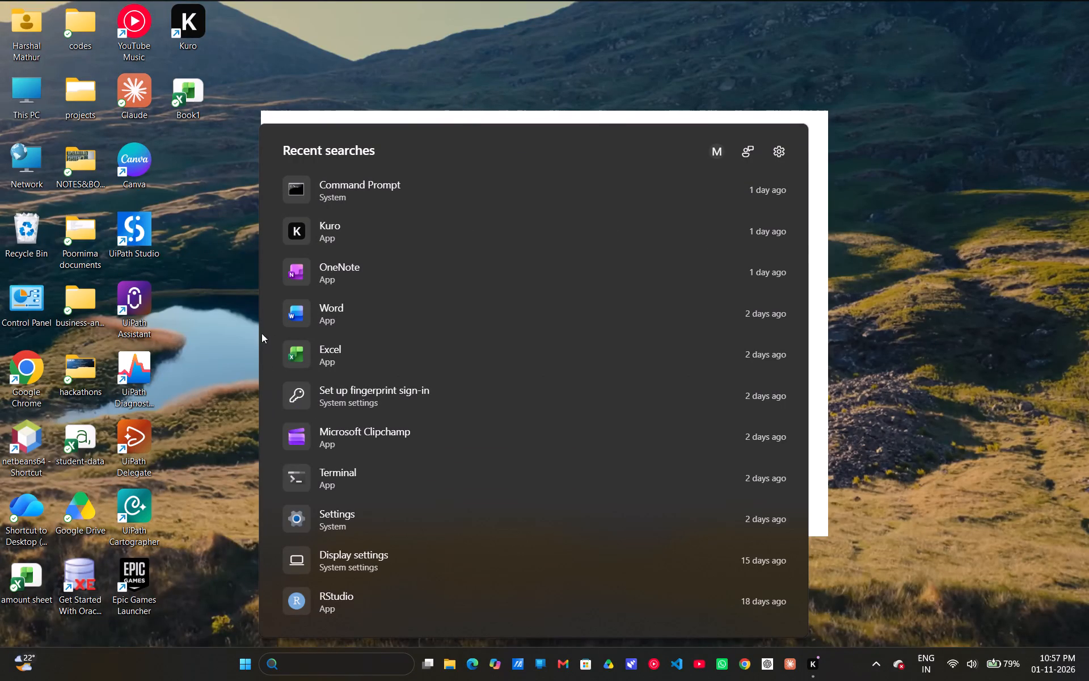
# Launch Microsoft Clipchamp from the recent searches.
pyautogui.doubleClick(358, 442)
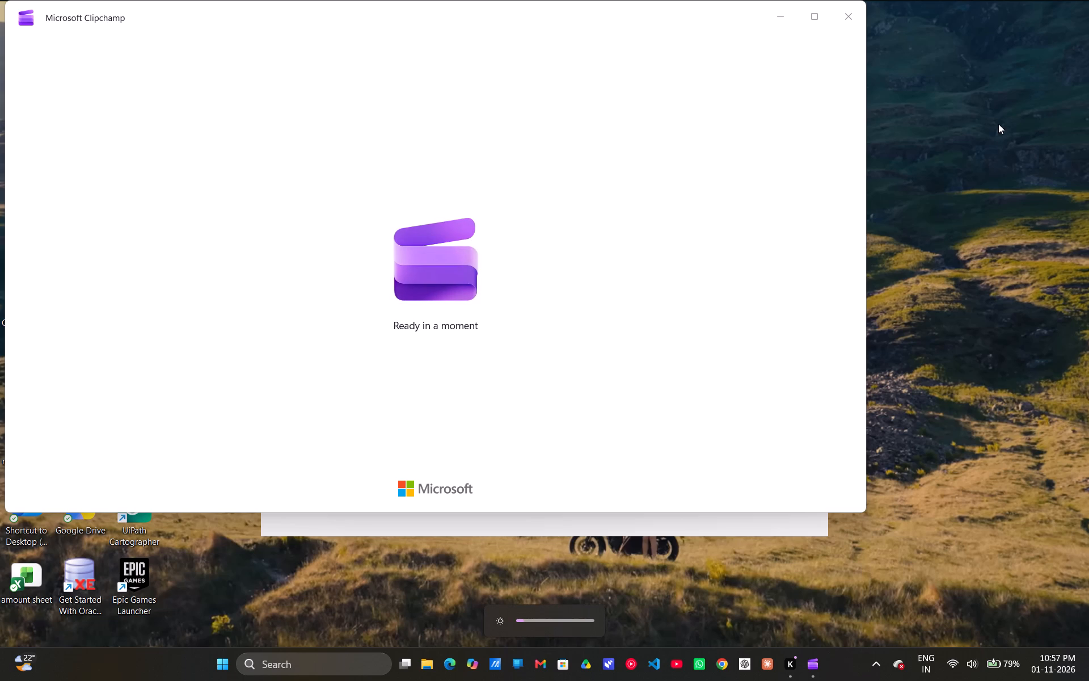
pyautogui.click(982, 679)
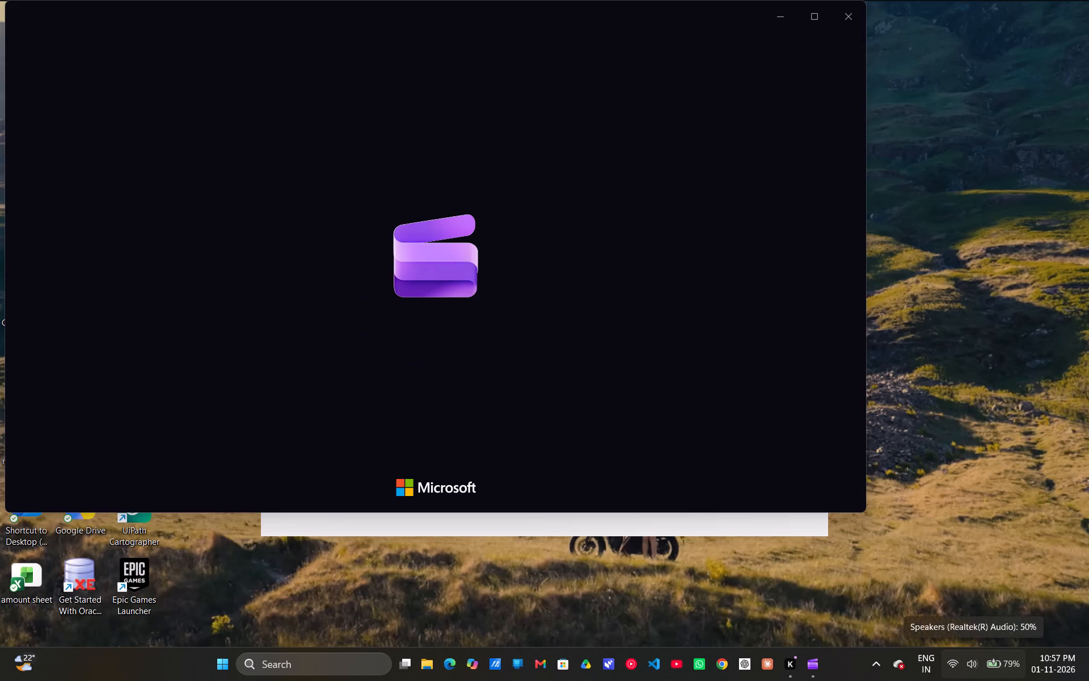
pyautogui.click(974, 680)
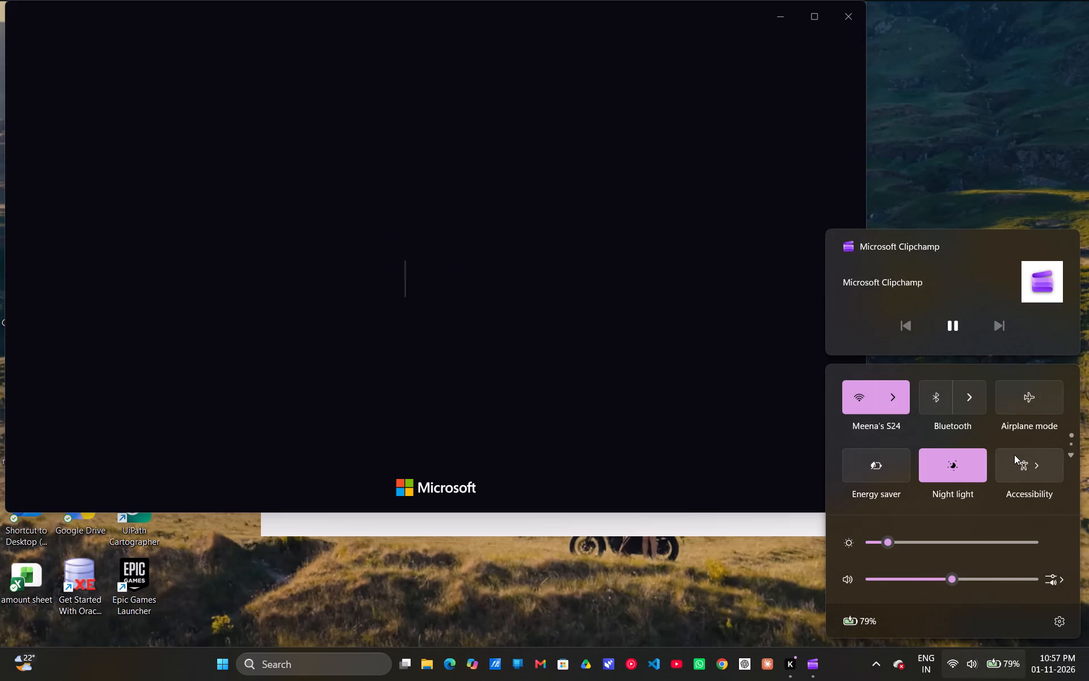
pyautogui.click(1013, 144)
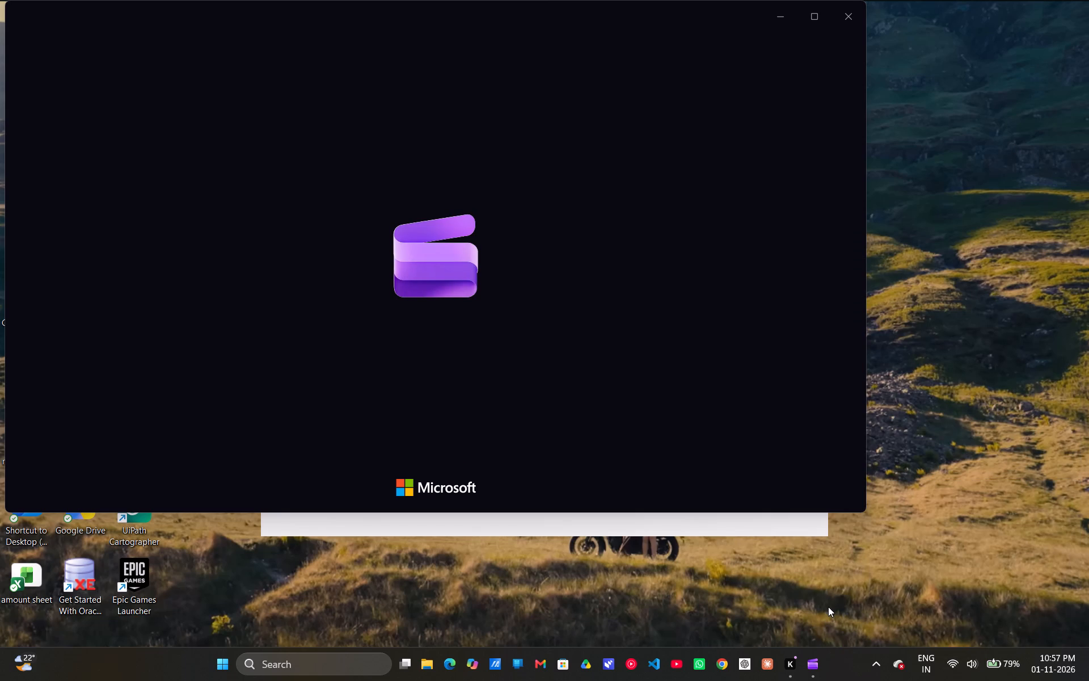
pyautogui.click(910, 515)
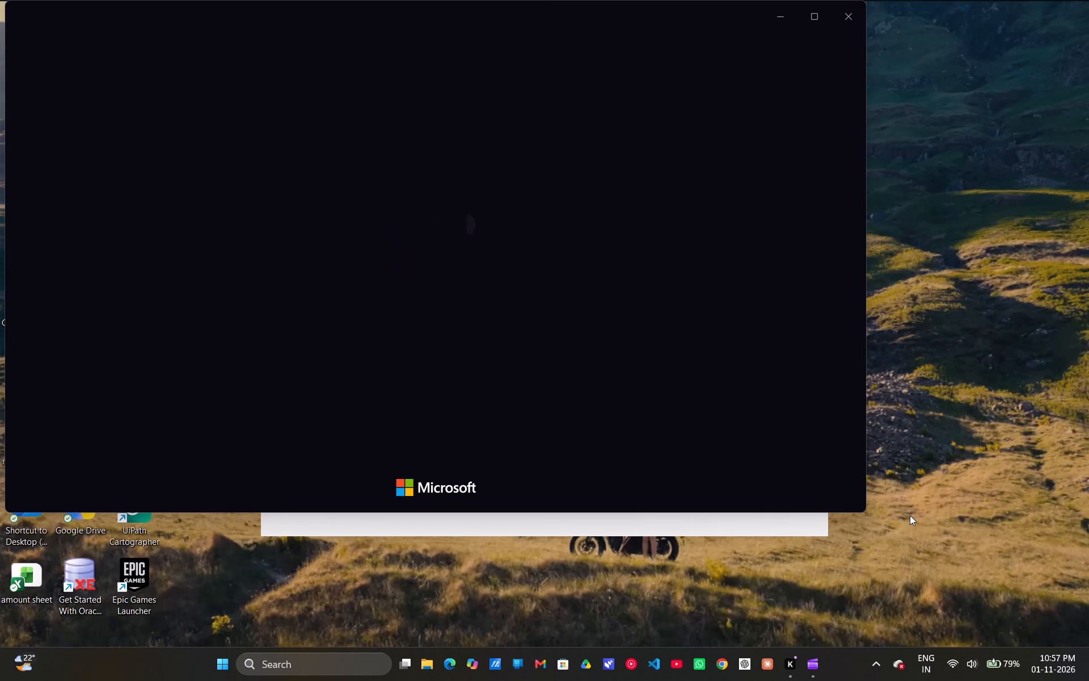
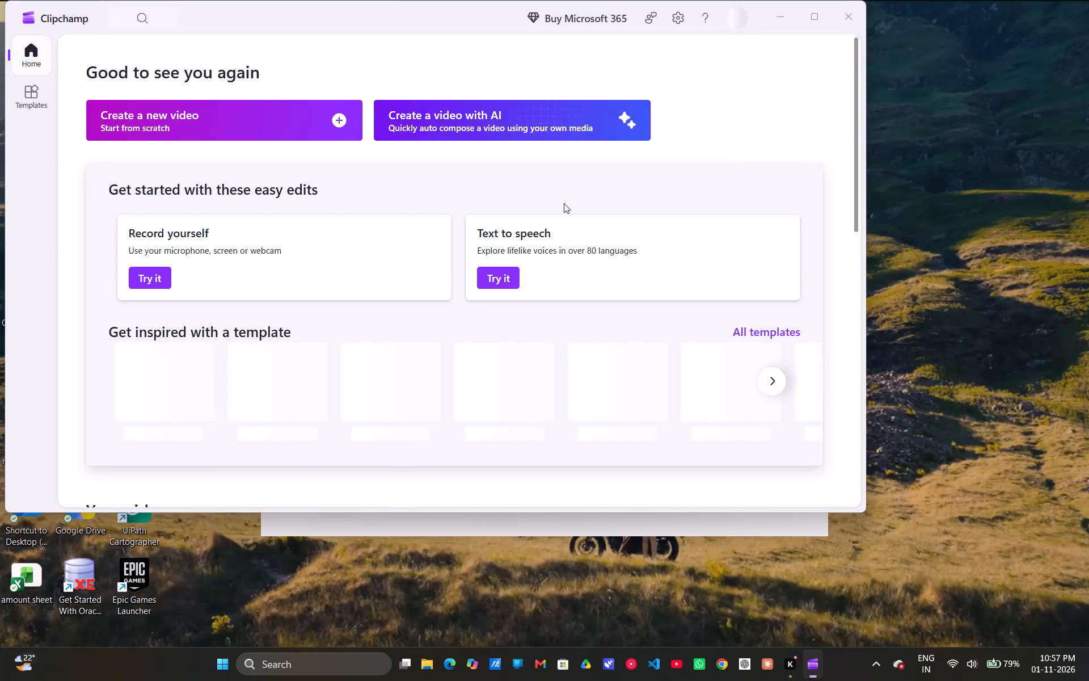
# Create a new video project from scratch and let the editor load.
pyautogui.click(345, 114)
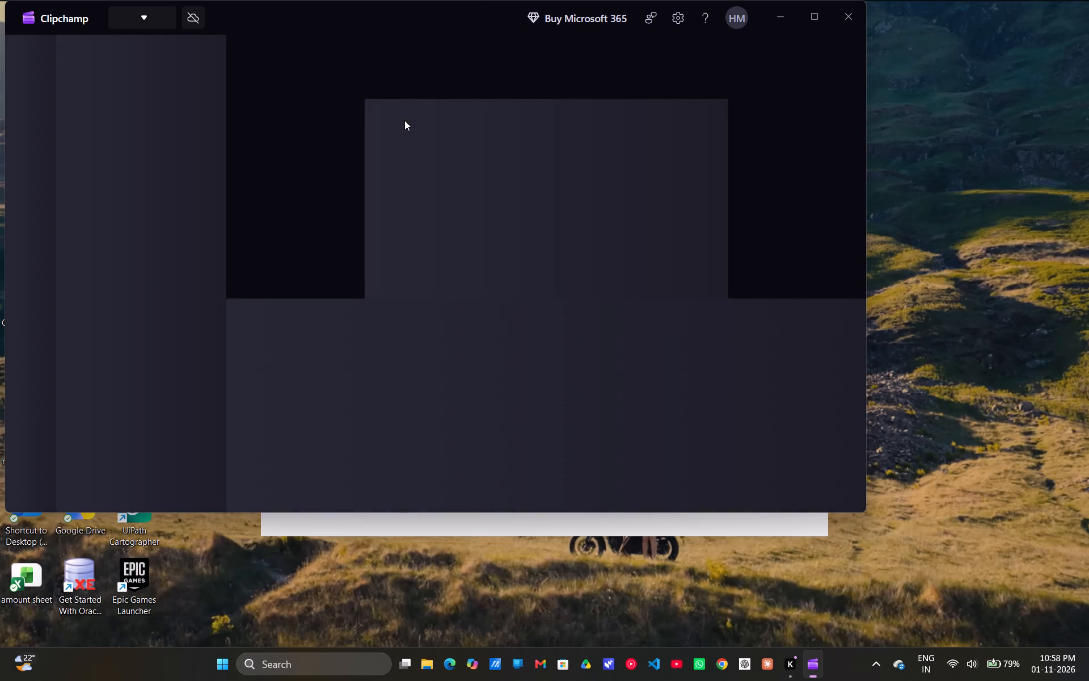
pyautogui.click(404, 120)
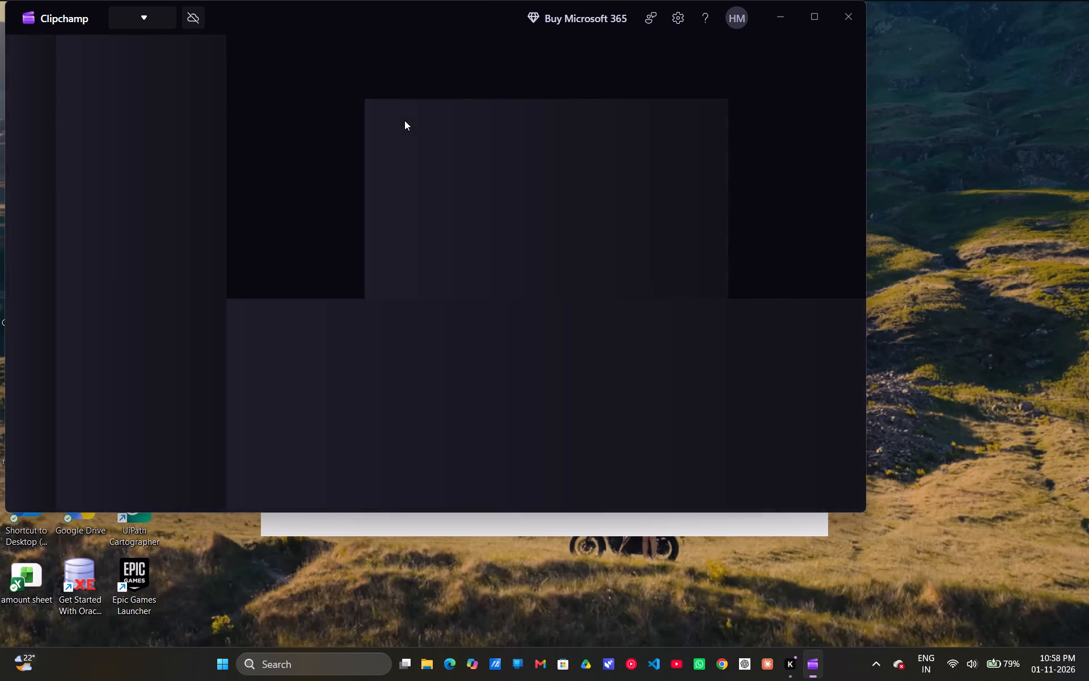
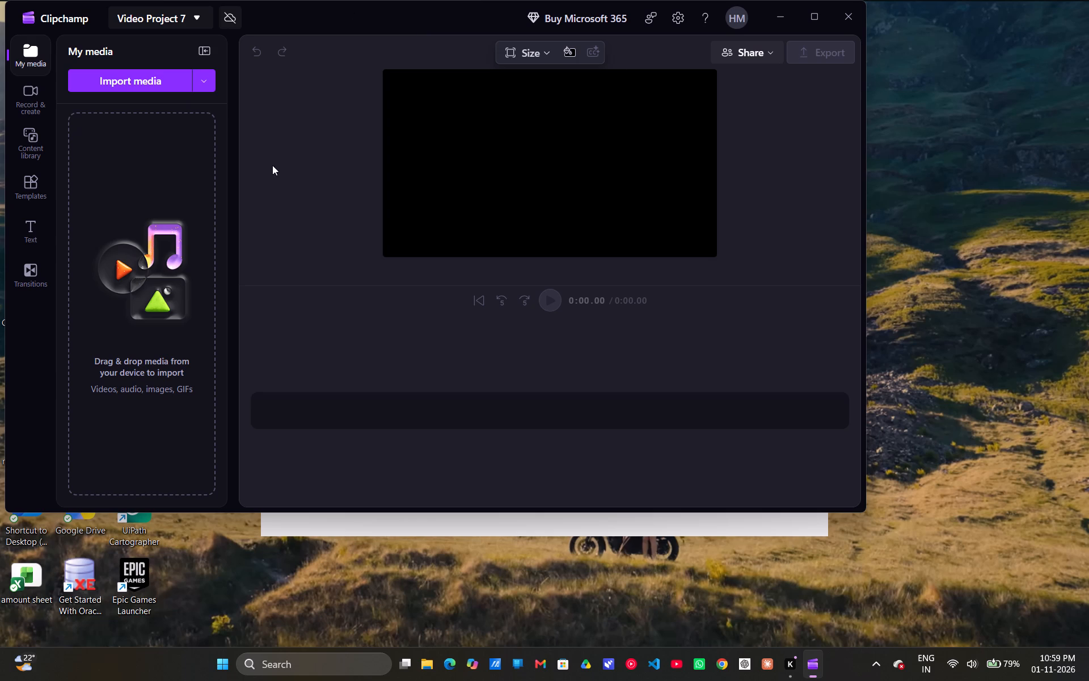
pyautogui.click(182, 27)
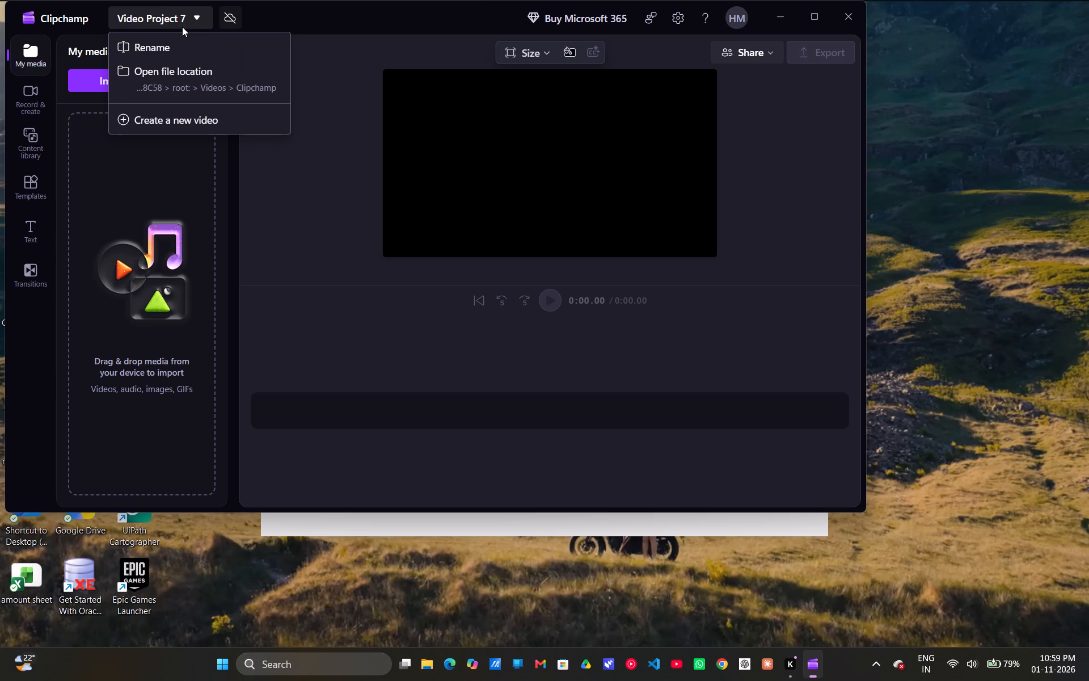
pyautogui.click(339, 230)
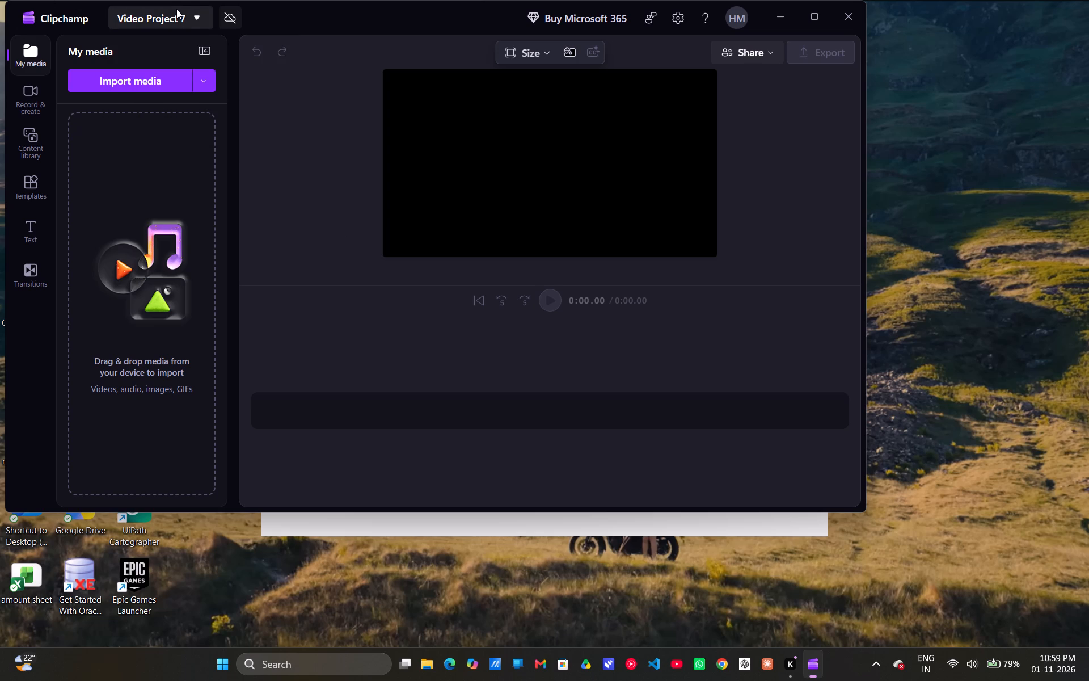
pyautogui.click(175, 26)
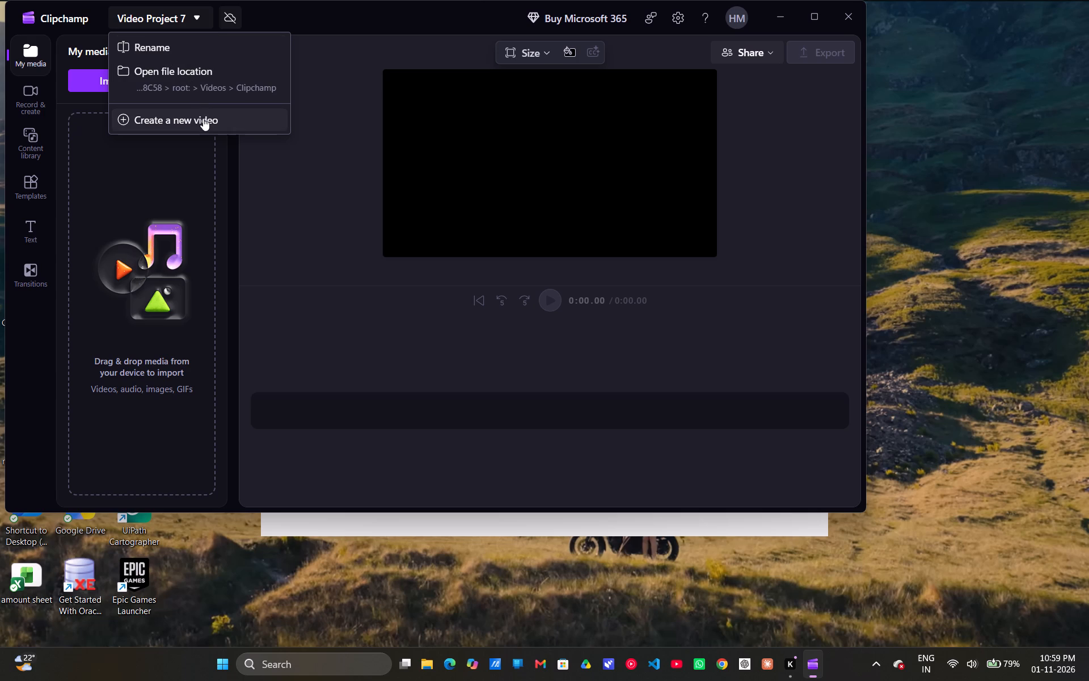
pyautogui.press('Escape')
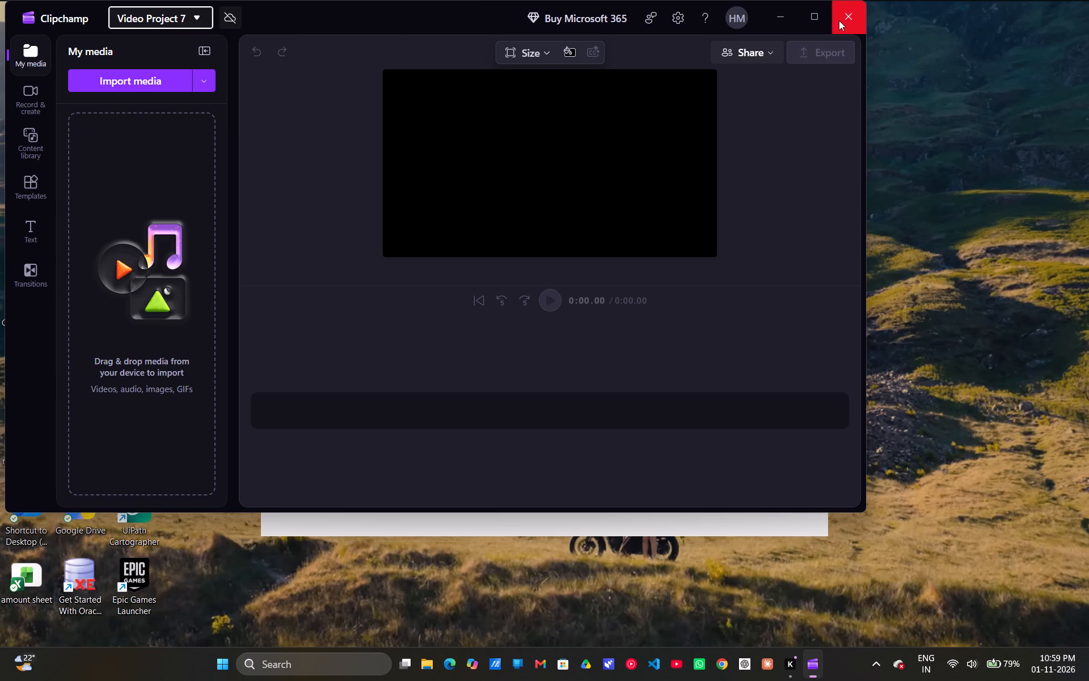
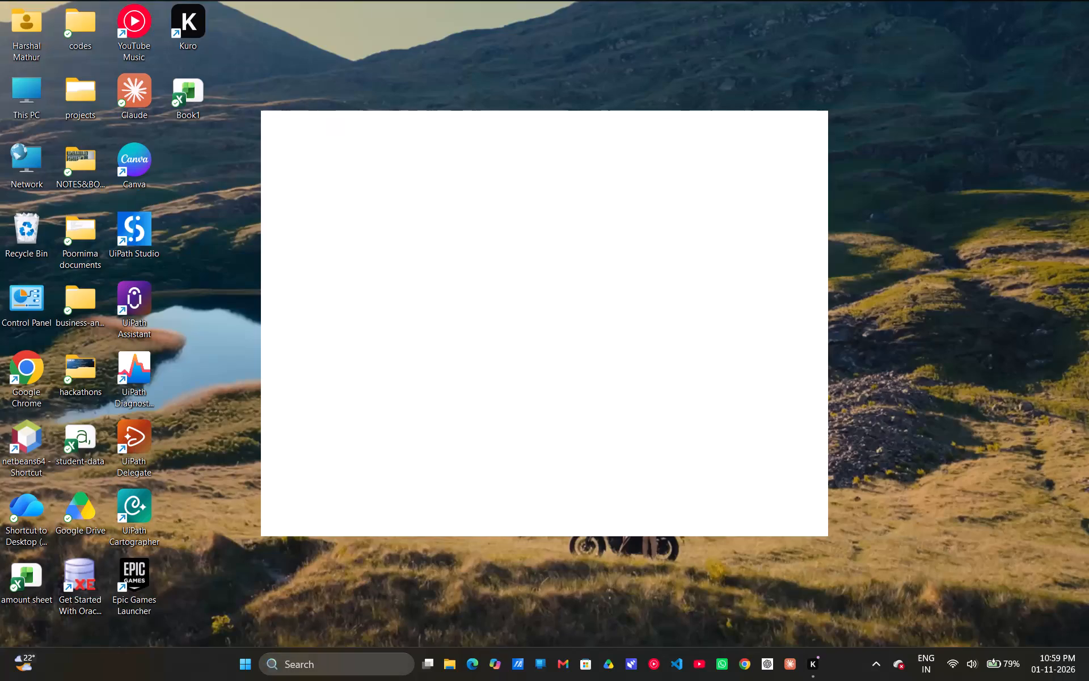
# Open Microsoft Clipchamp from the recent Windows searches.
pyautogui.click(325, 655)
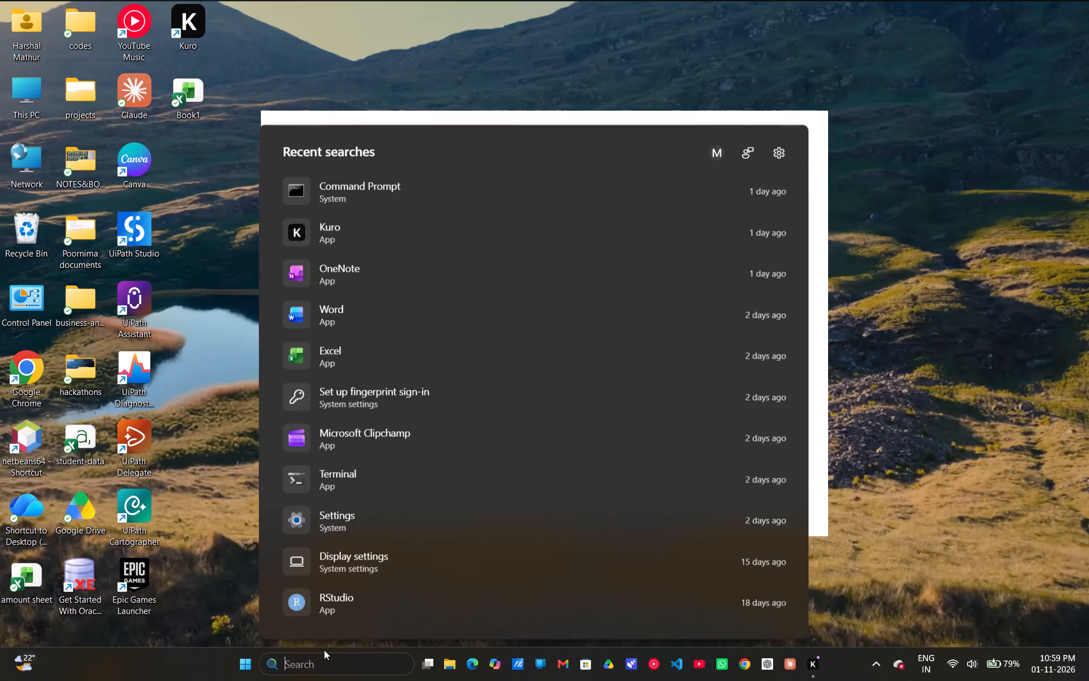
pyautogui.doubleClick(339, 434)
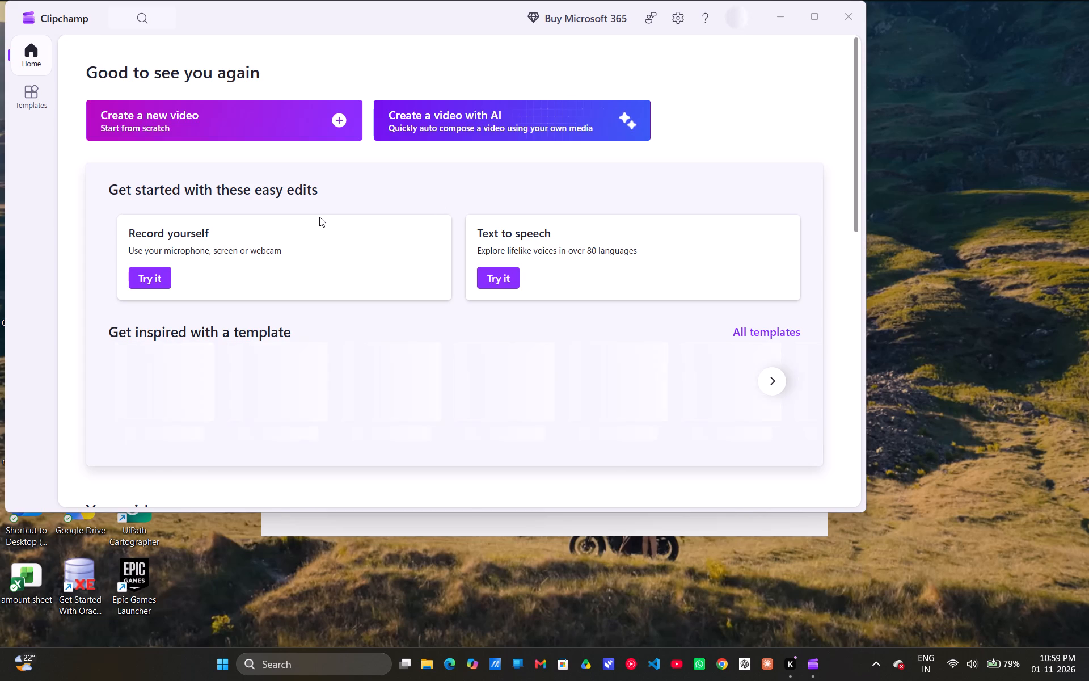
# Open the Instagram category among the video templates on the home page.
pyautogui.scroll(-2, 319, 217)
pyautogui.scroll(1, 319, 217)
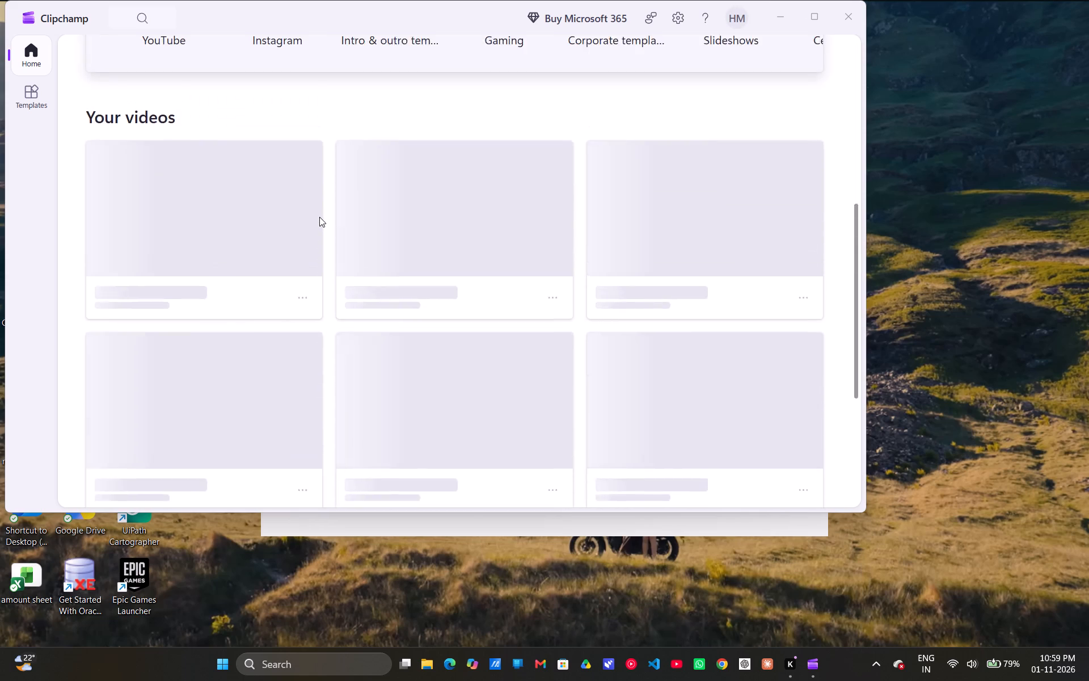
pyautogui.scroll(1, 319, 217)
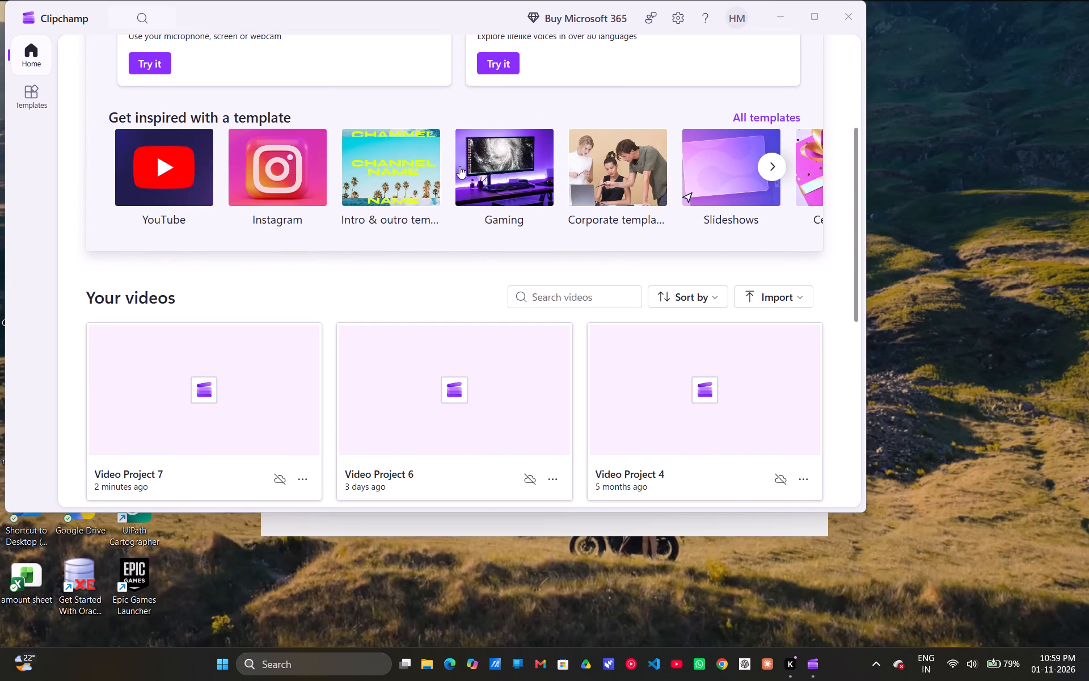
pyautogui.hscroll(-2, 459, 166)
pyautogui.click(273, 158)
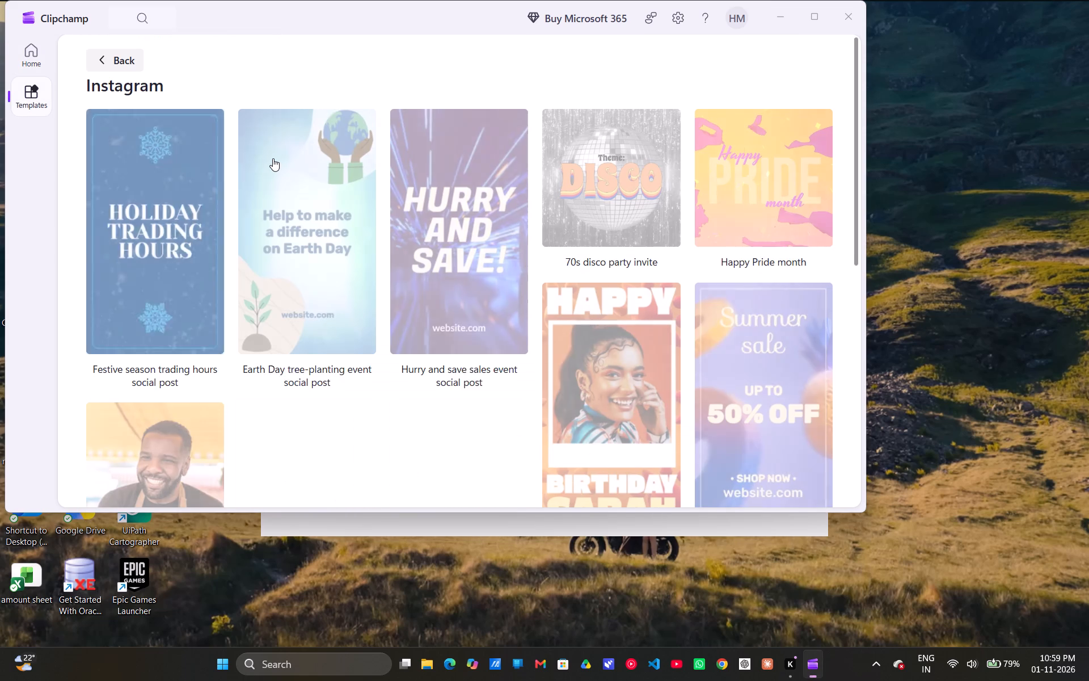
# Browse the Instagram templates and create a project from the 70s disco party invite template.
pyautogui.scroll(-3, 273, 158)
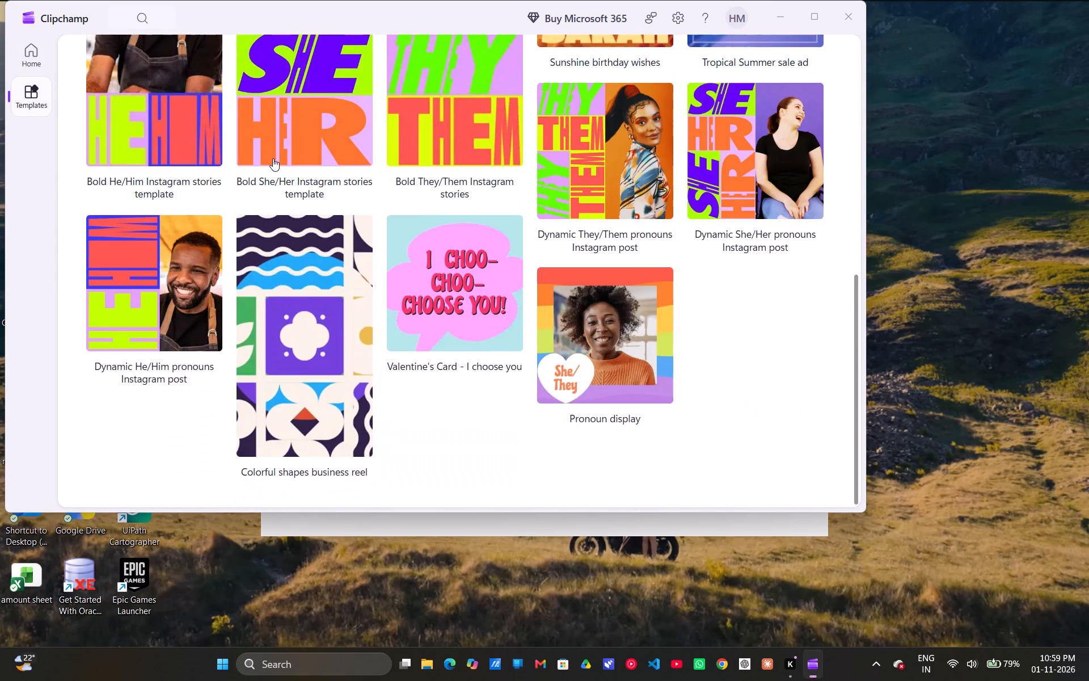
pyautogui.scroll(-1, 273, 158)
pyautogui.scroll(4, 273, 158)
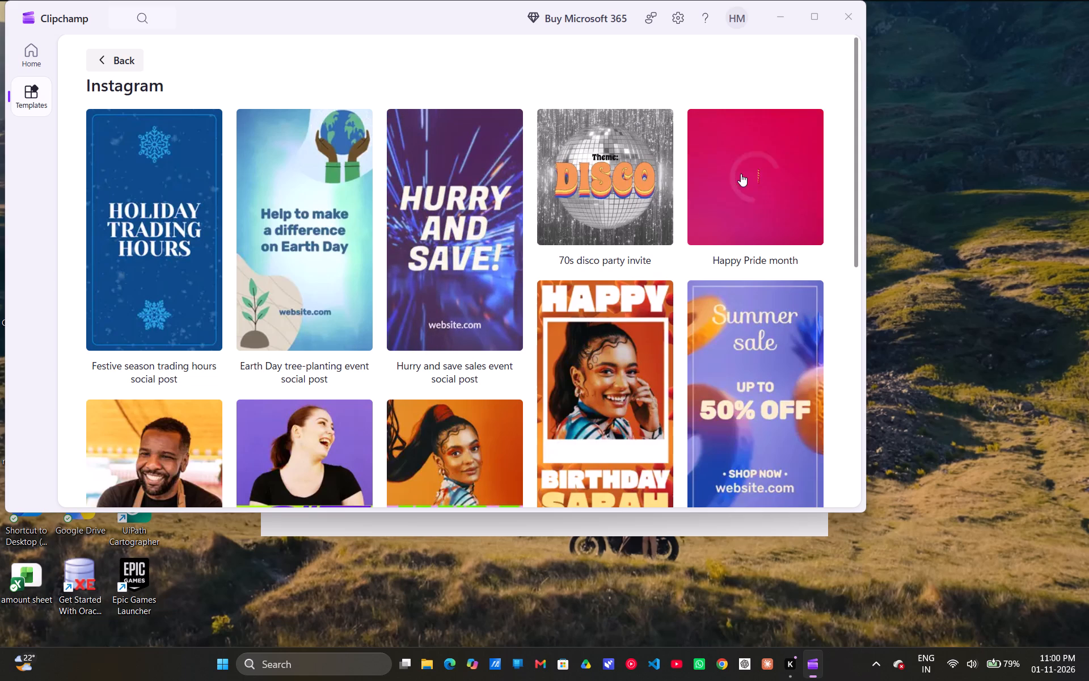
pyautogui.scroll(-1, 741, 174)
pyautogui.scroll(1, 741, 174)
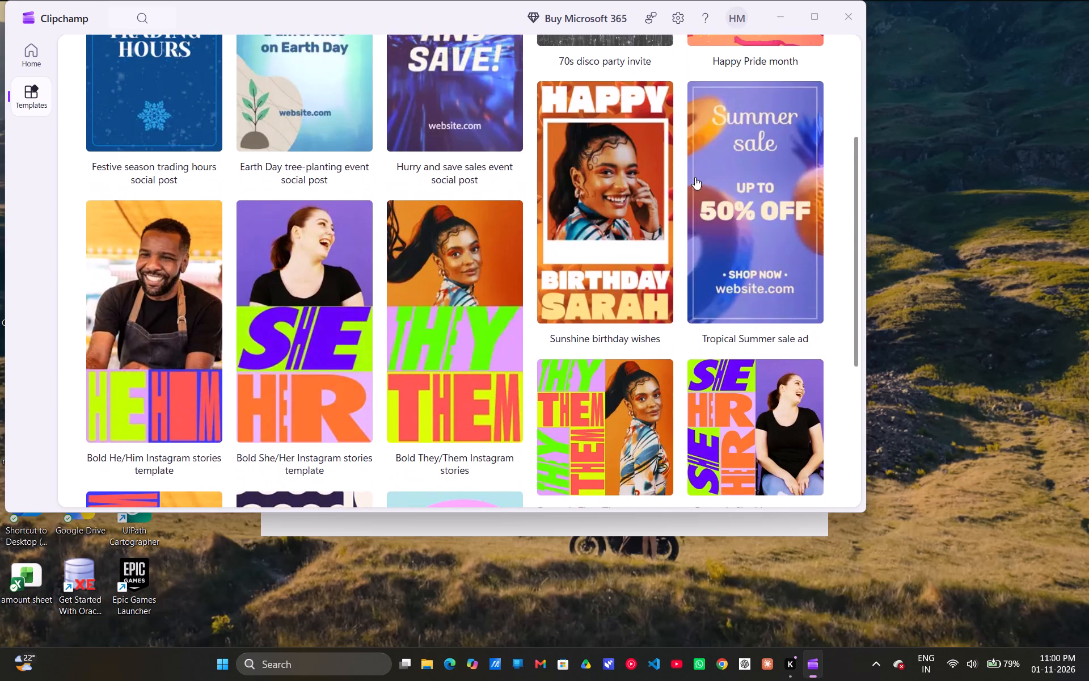
pyautogui.scroll(3, 652, 171)
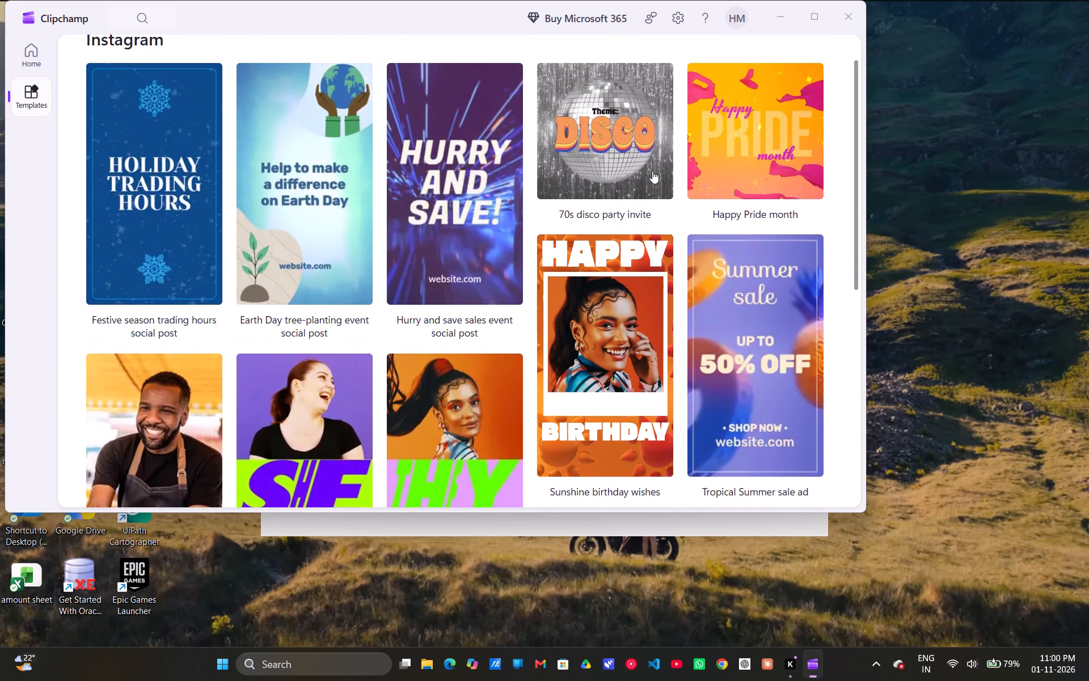
pyautogui.scroll(1, 652, 171)
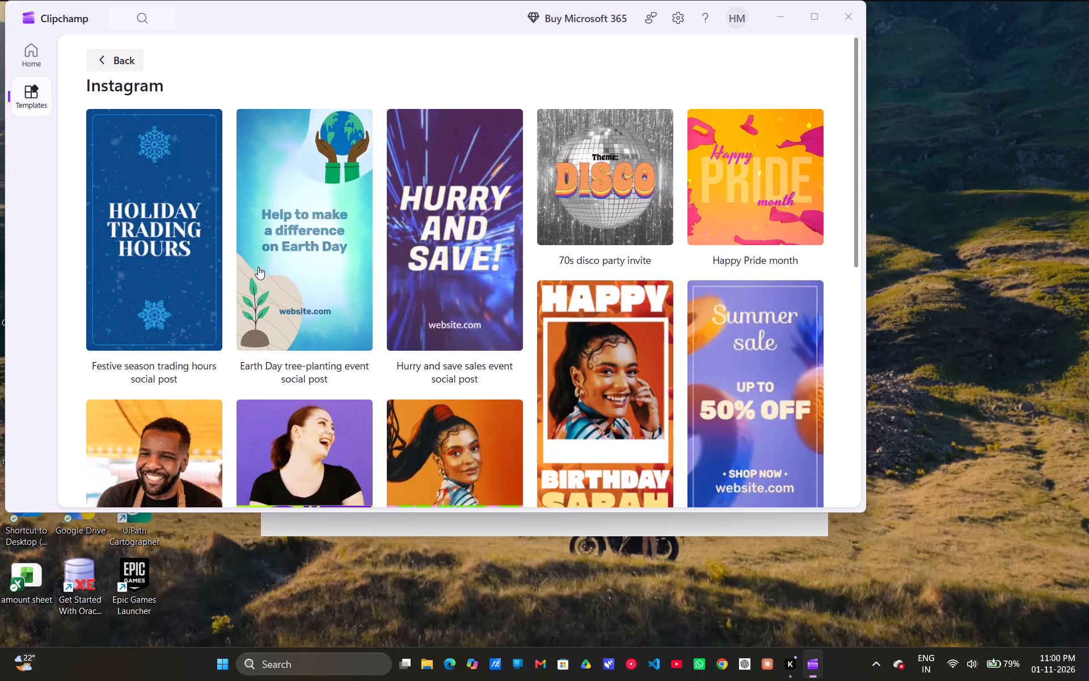
pyautogui.click(593, 189)
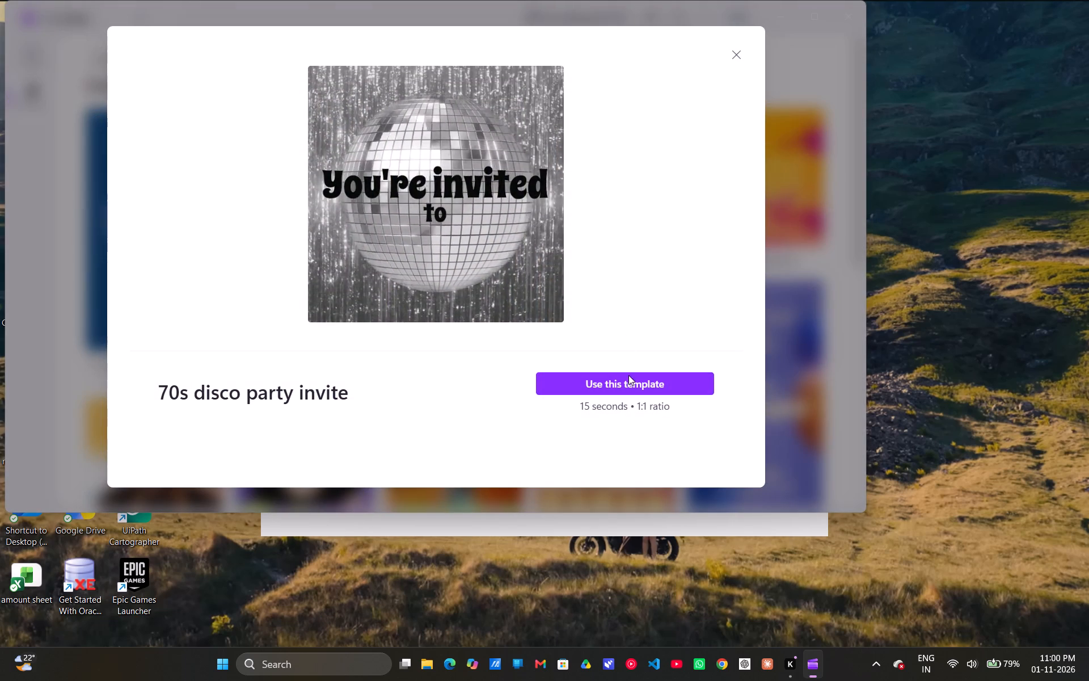
pyautogui.click(624, 391)
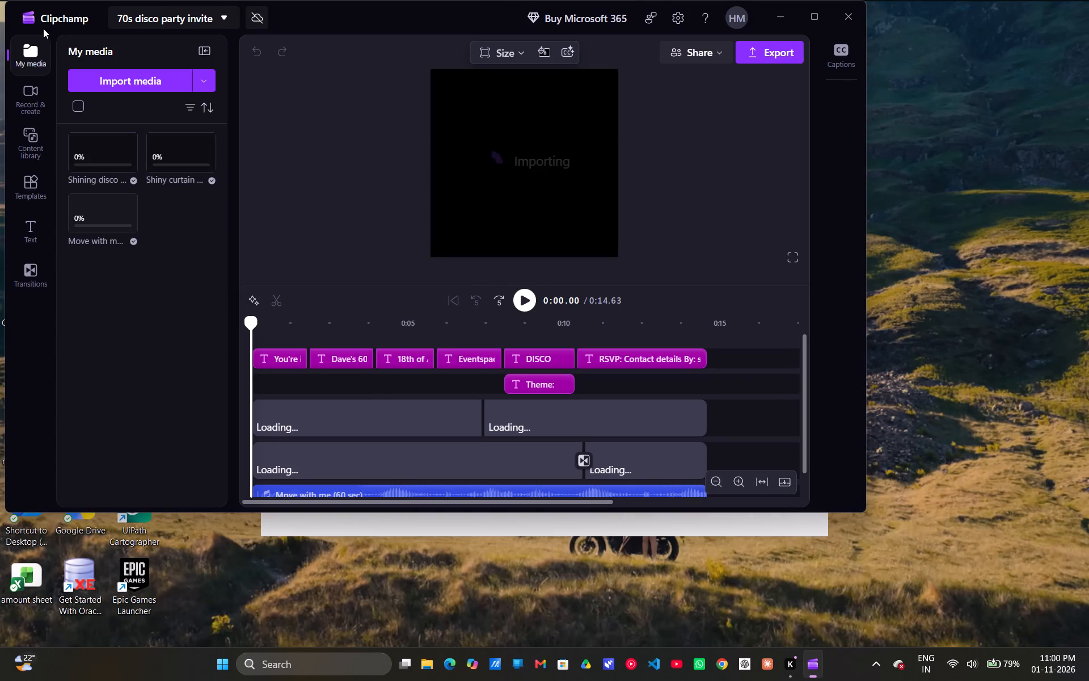
# Leave the 70s disco party invite project and return to the home page.
pyautogui.click(36, 16)
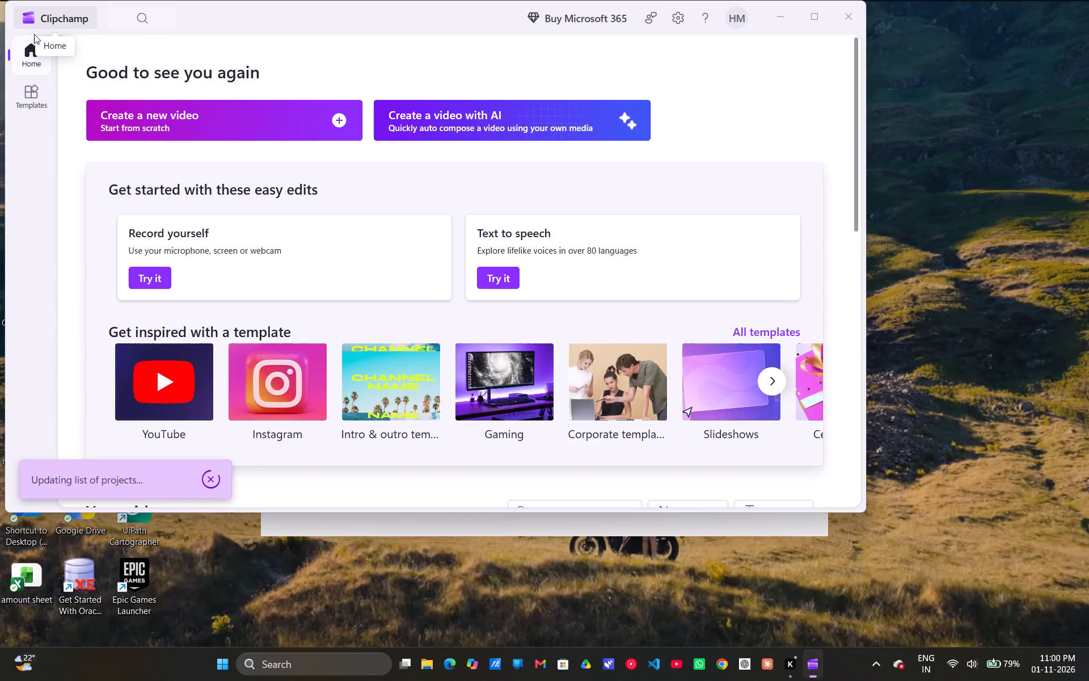
# Look through the Intro & outro template collection for a suitable design and return to the home page.
pyautogui.scroll(-2, 199, 234)
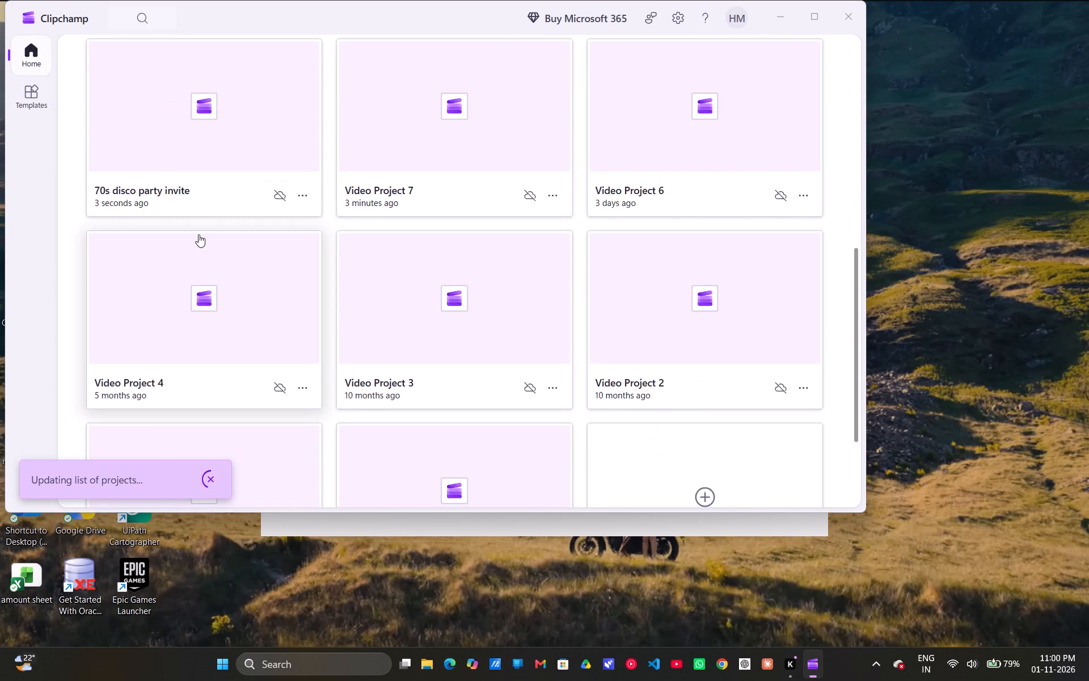
pyautogui.scroll(1, 199, 234)
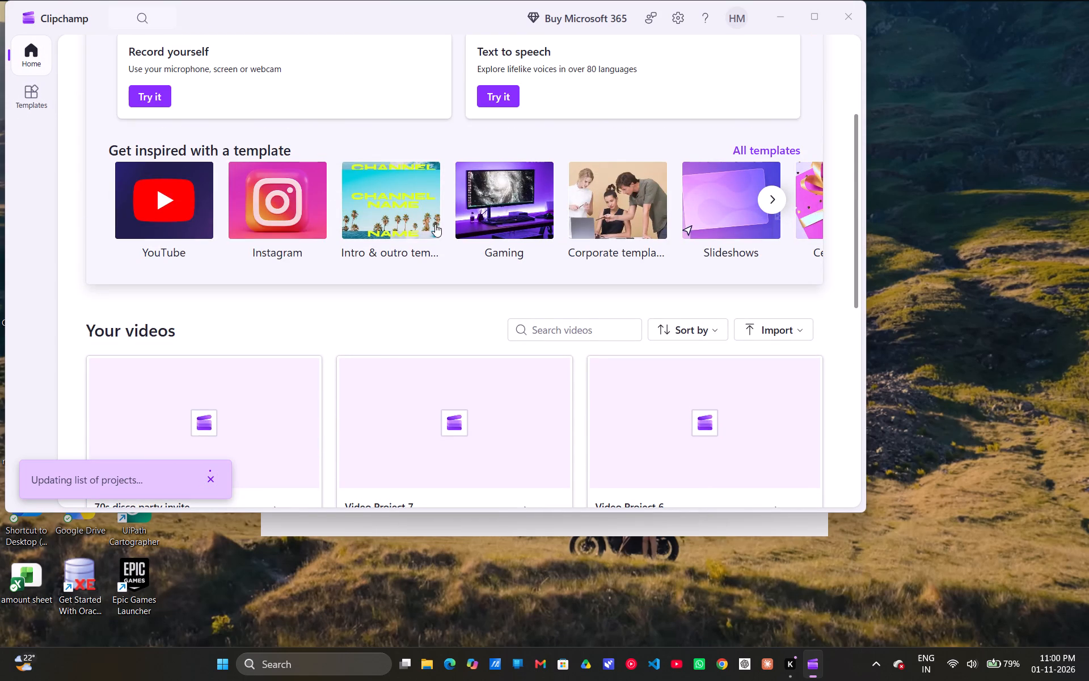
pyautogui.click(435, 224)
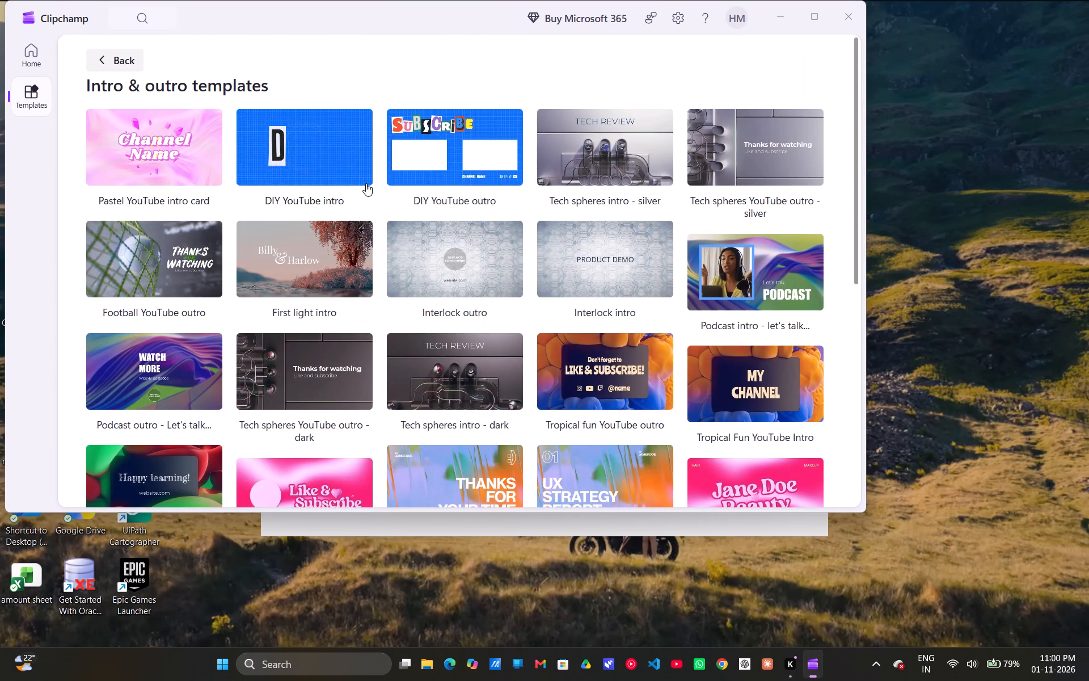
pyautogui.scroll(-1, 366, 183)
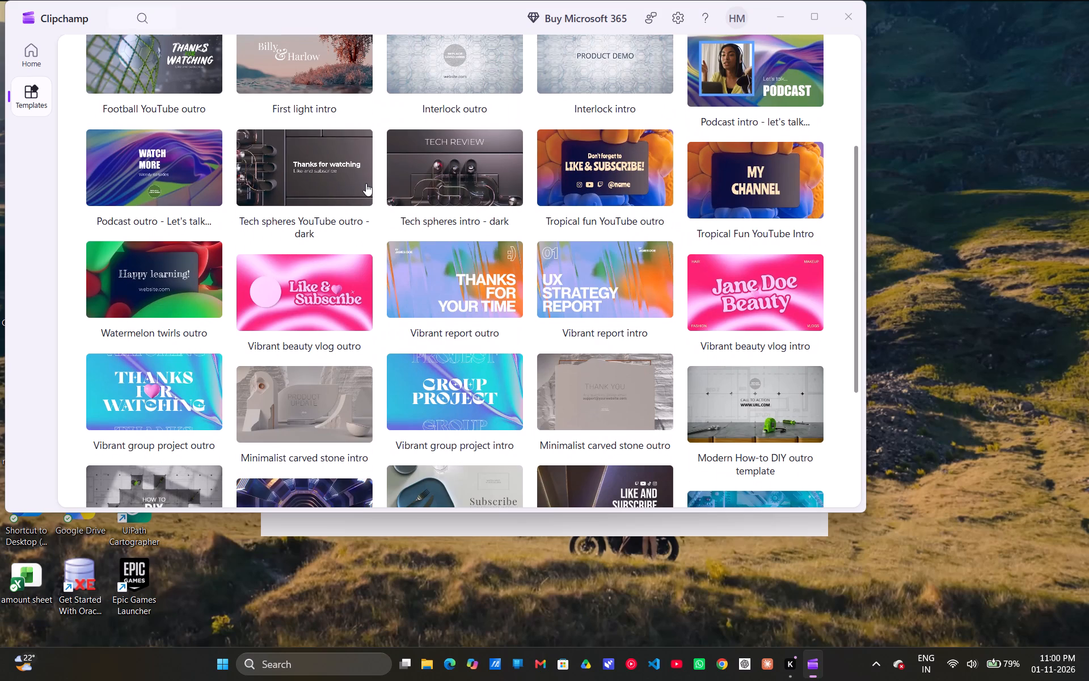
pyautogui.scroll(-2, 366, 183)
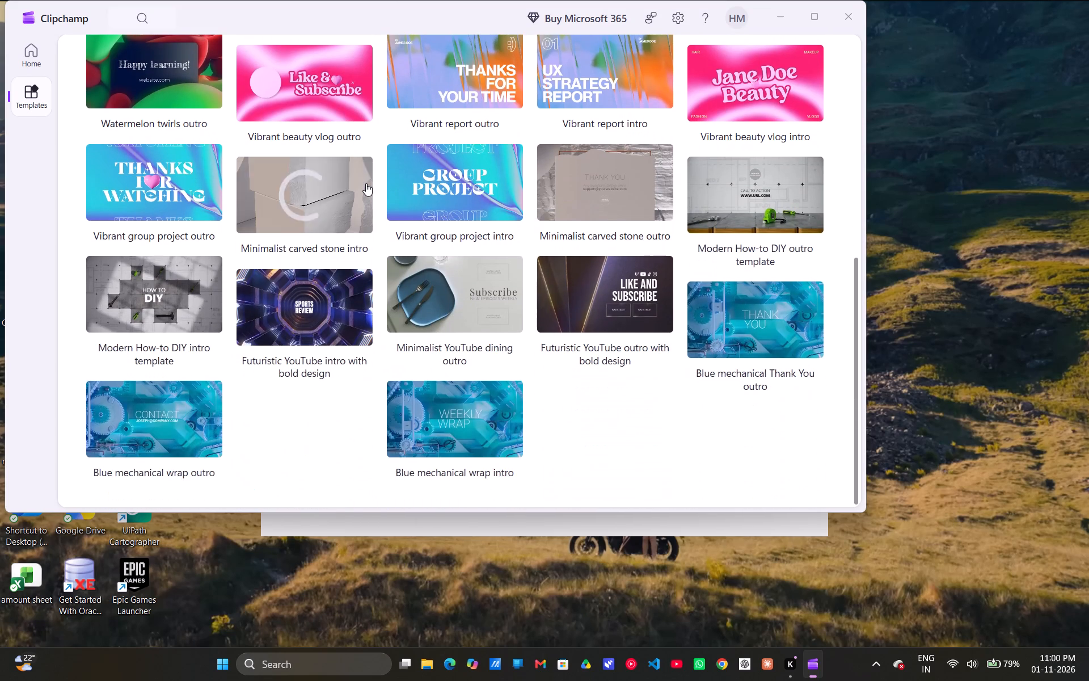
pyautogui.scroll(-1, 366, 183)
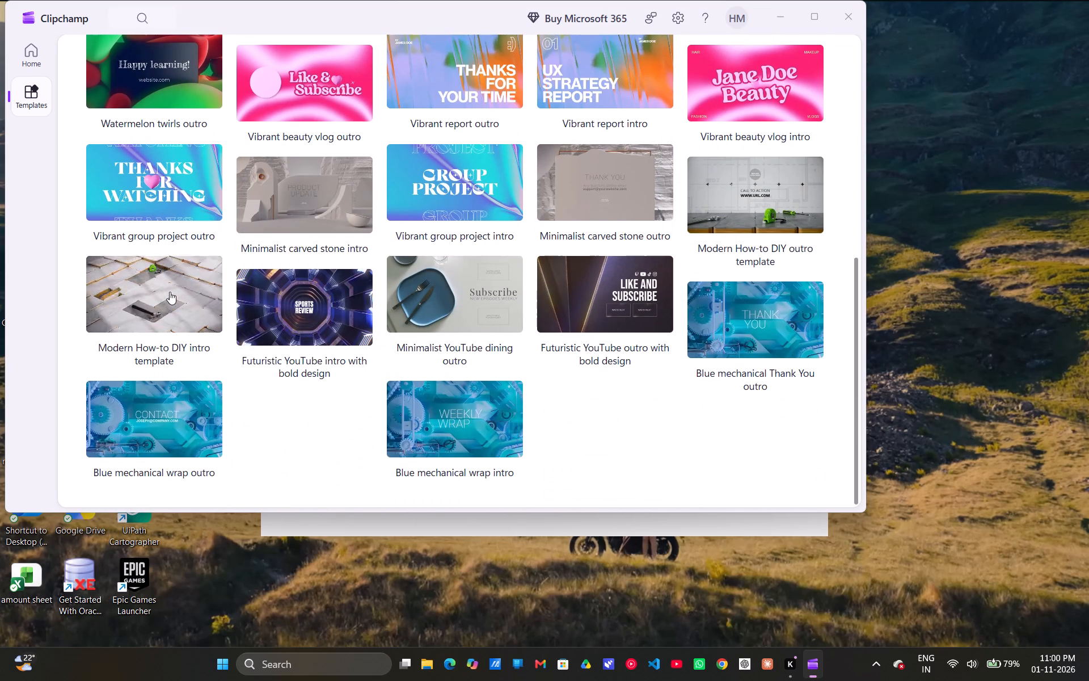
pyautogui.scroll(2, 170, 292)
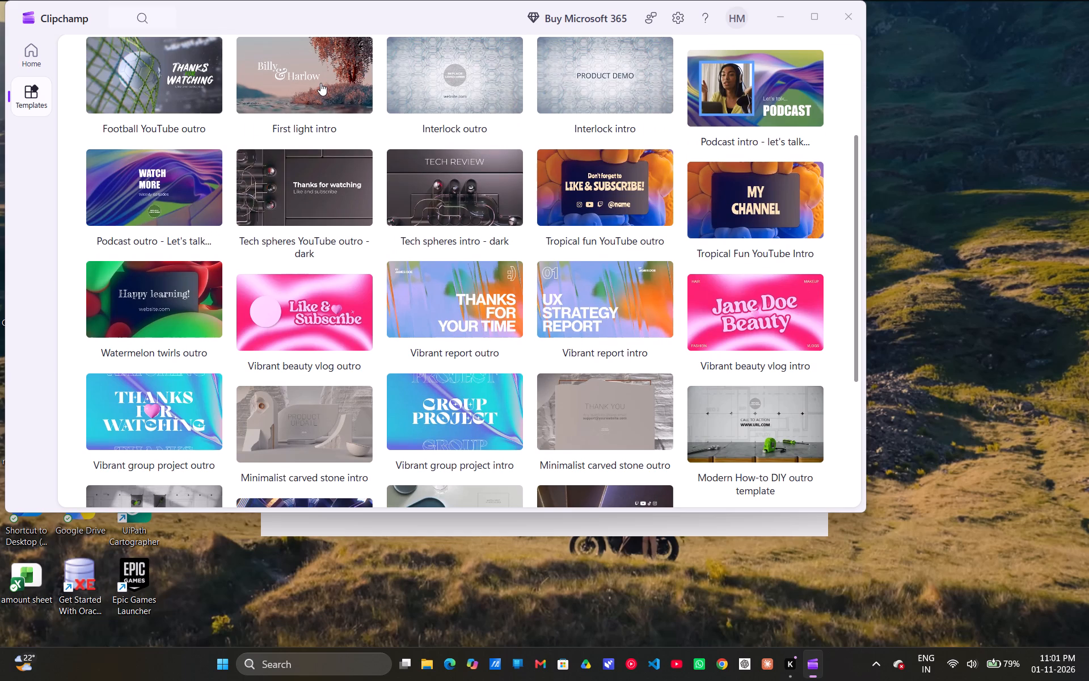
pyautogui.scroll(1, 320, 83)
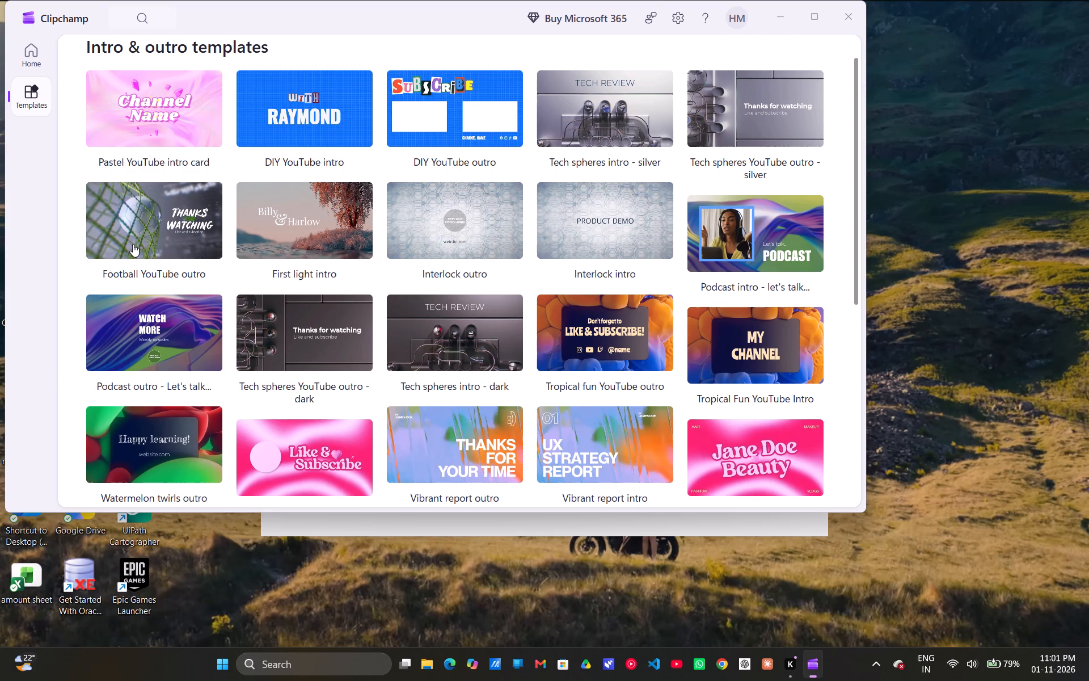
pyautogui.scroll(1, 133, 244)
pyautogui.click(116, 68)
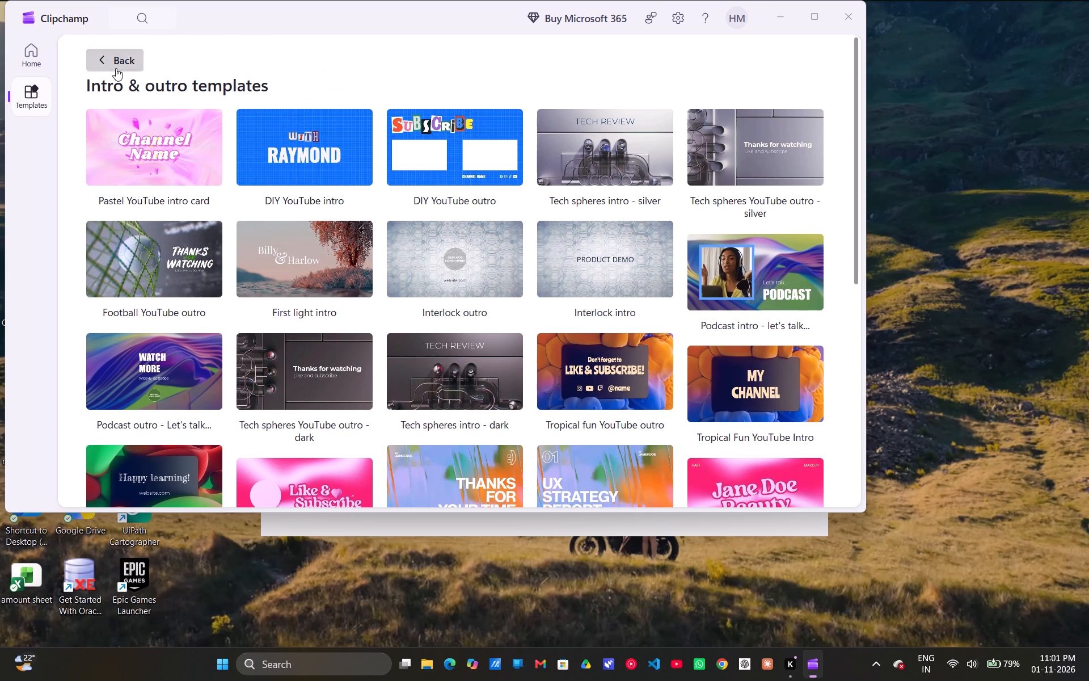
# Open the full template library and examine its categories, from YouTube and Instagram down to the New templates section.
pyautogui.scroll(-1, 462, 291)
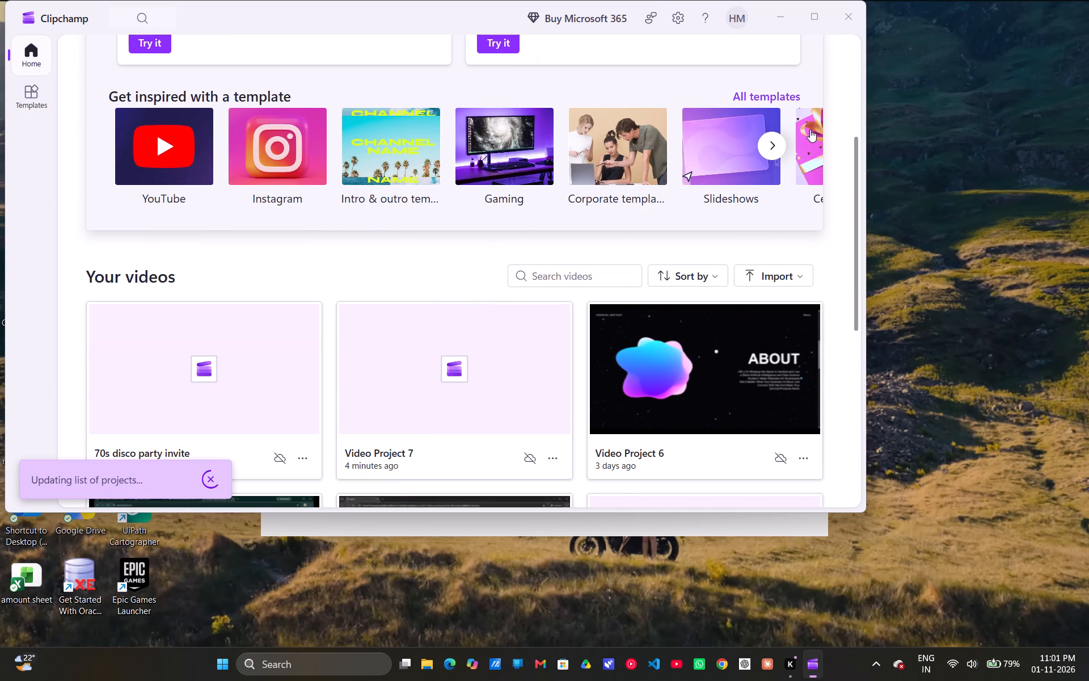
pyautogui.click(770, 94)
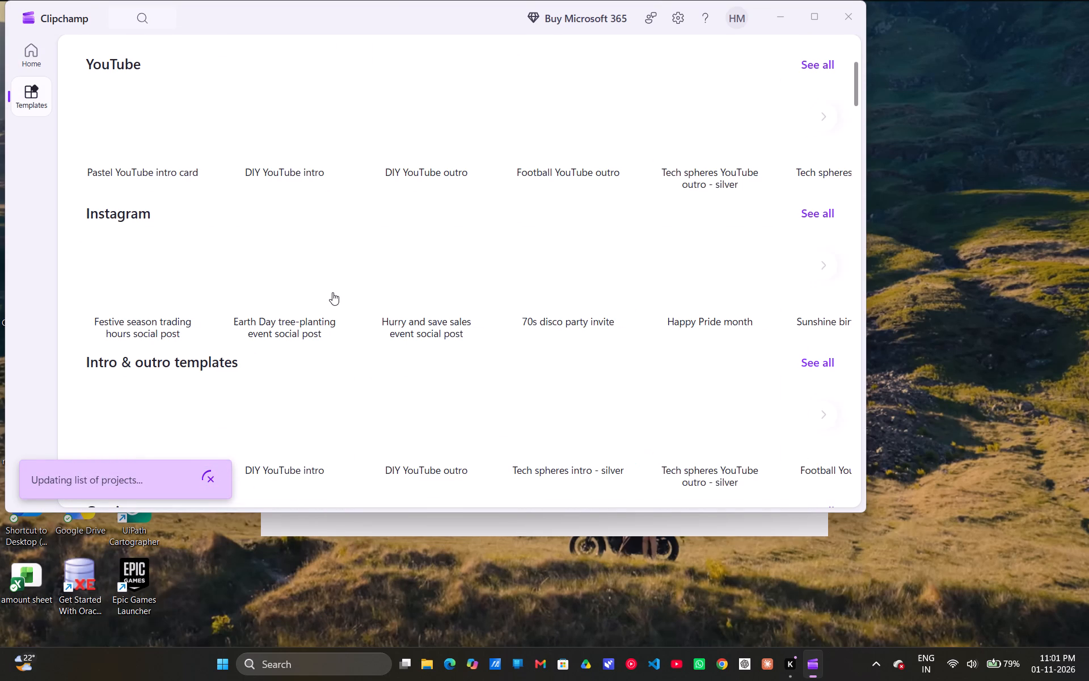
pyautogui.scroll(-1, 332, 292)
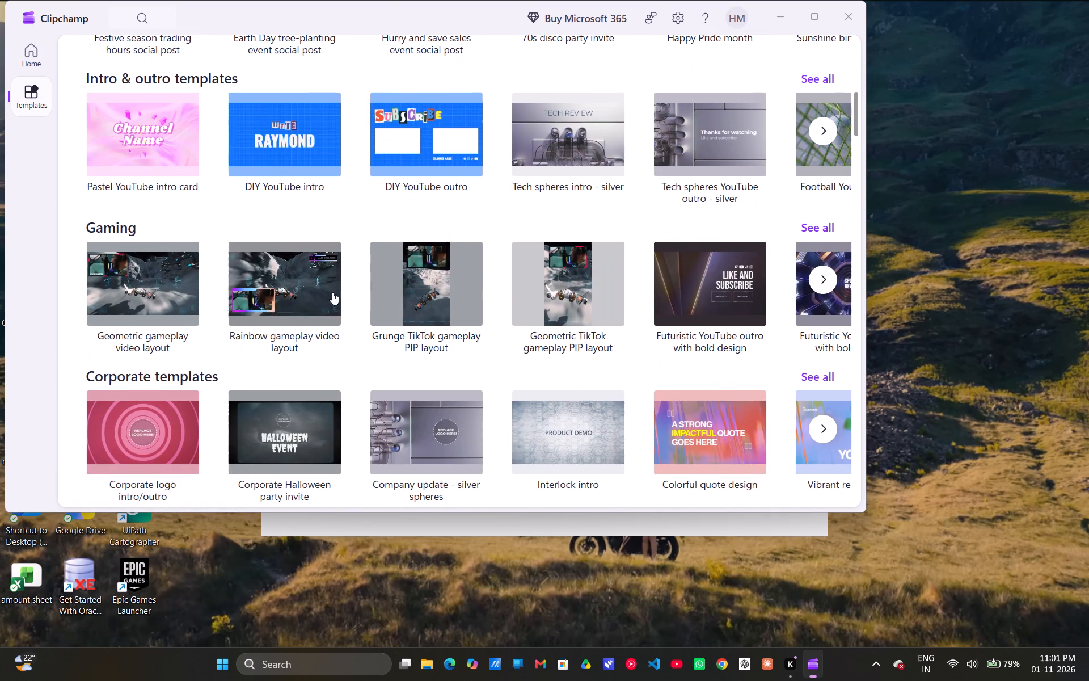
pyautogui.scroll(-2, 332, 292)
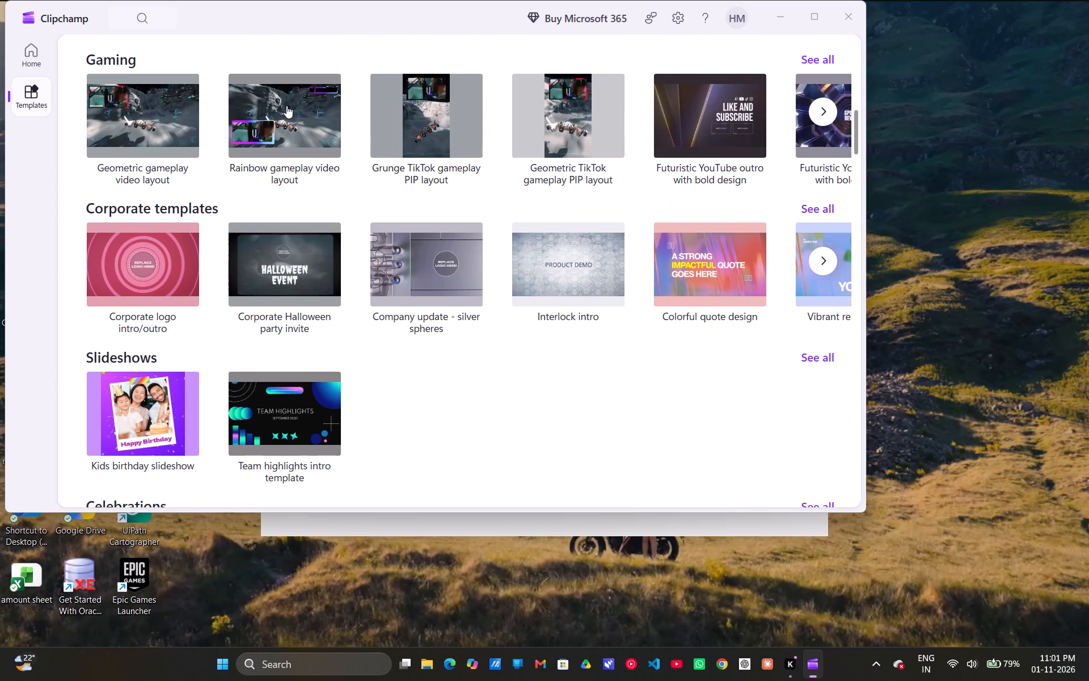
pyautogui.scroll(-1, 282, 110)
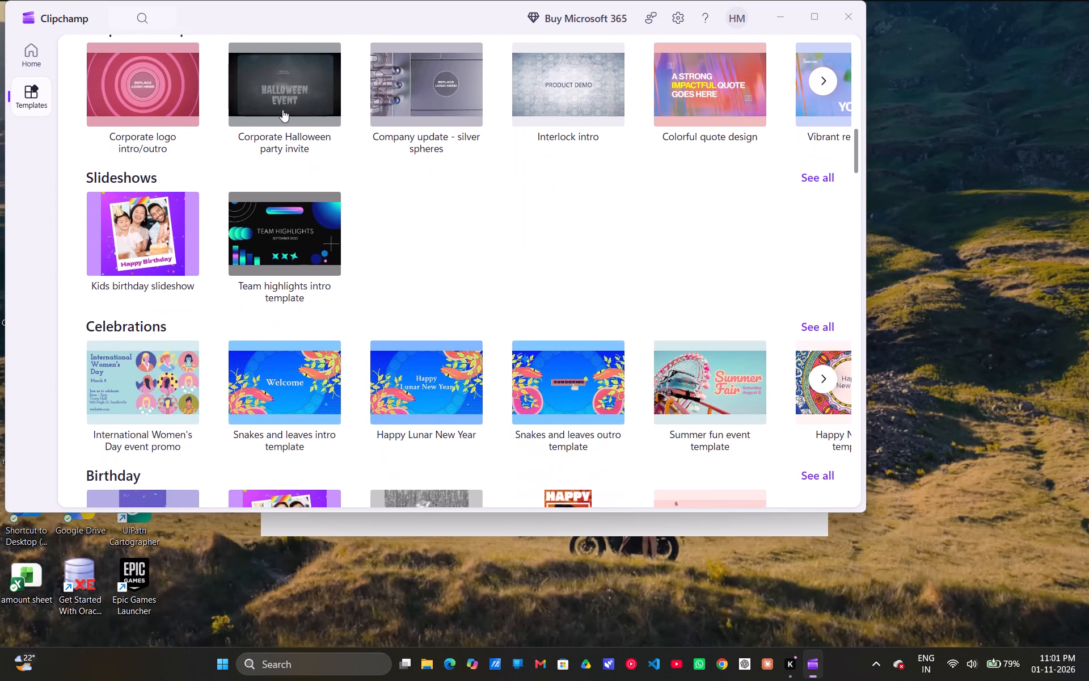
pyautogui.scroll(-1, 398, 287)
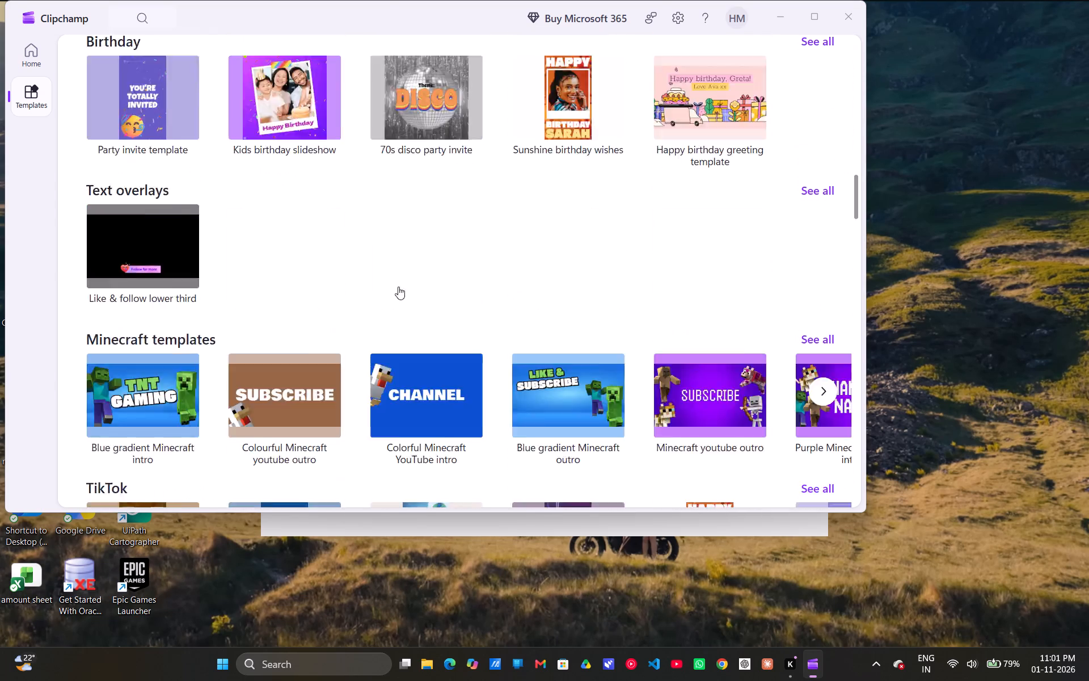
pyautogui.scroll(-4, 398, 287)
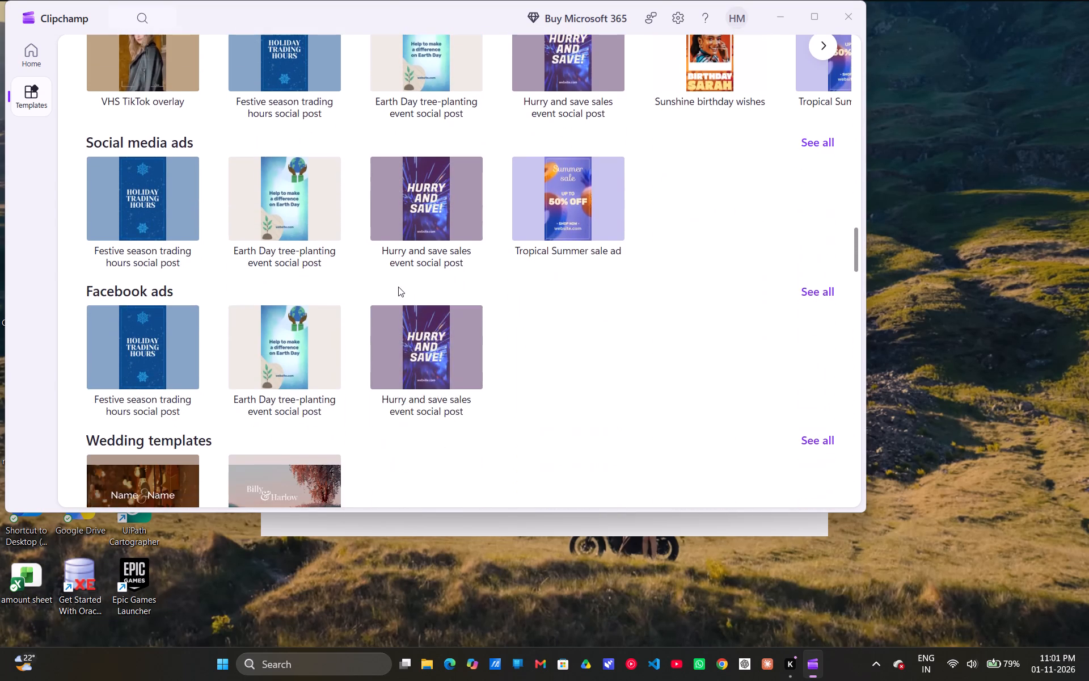
pyautogui.scroll(-5, 398, 287)
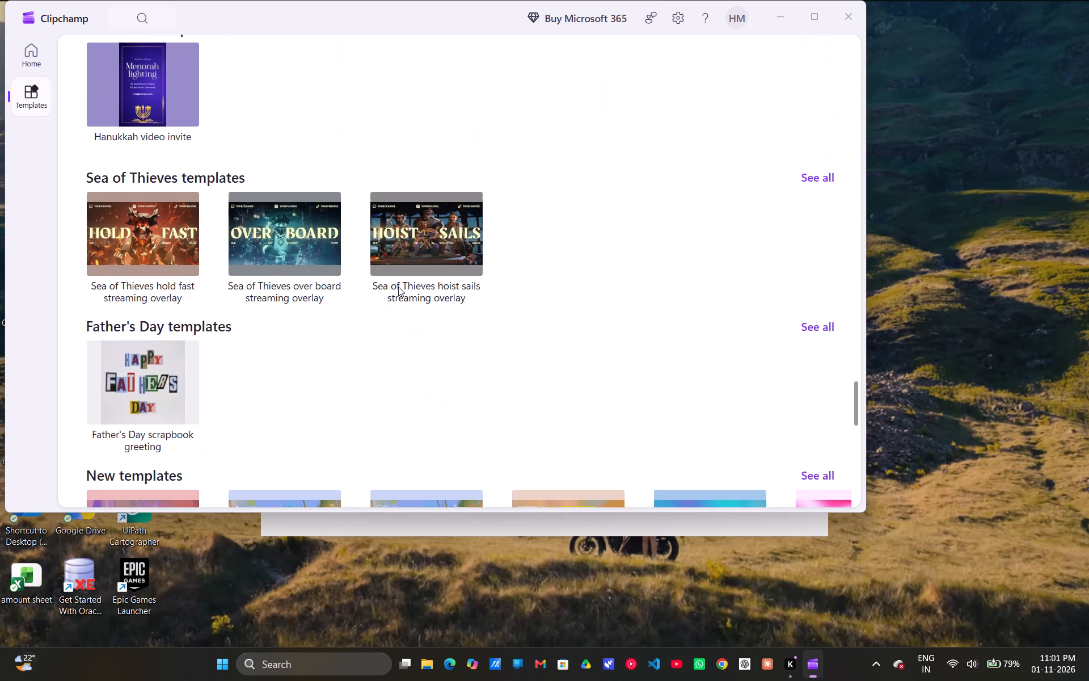
pyautogui.scroll(-1, 239, 315)
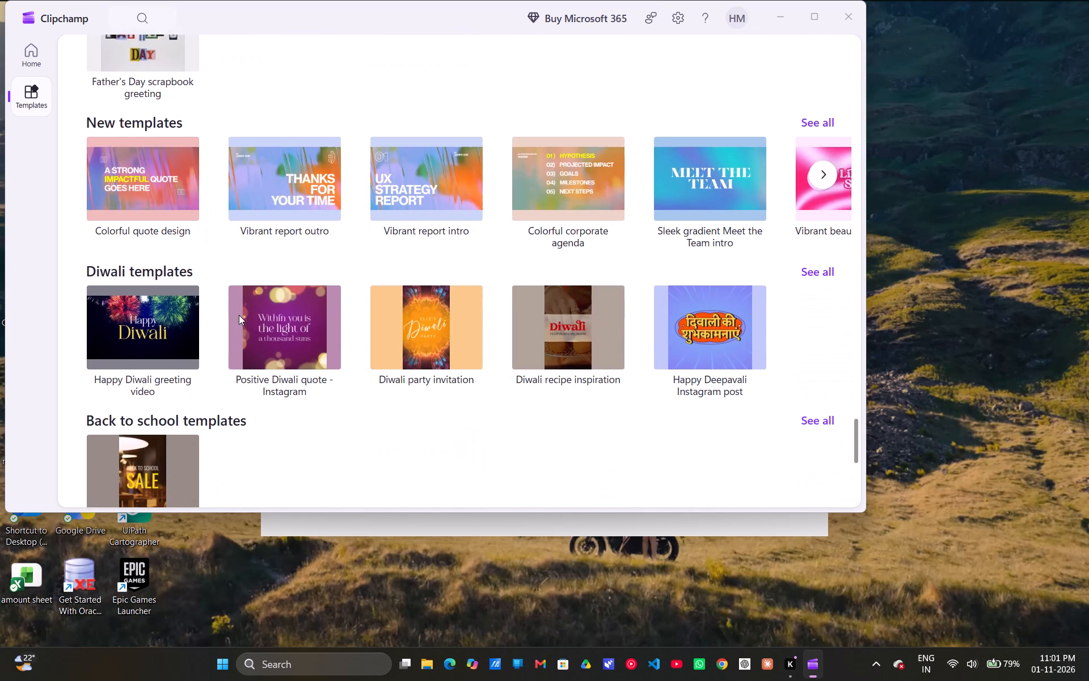
# Create a project from the Halloween template "Trick or treat modern sales Instagram story" and maximize the editor window.
pyautogui.scroll(-2, 239, 315)
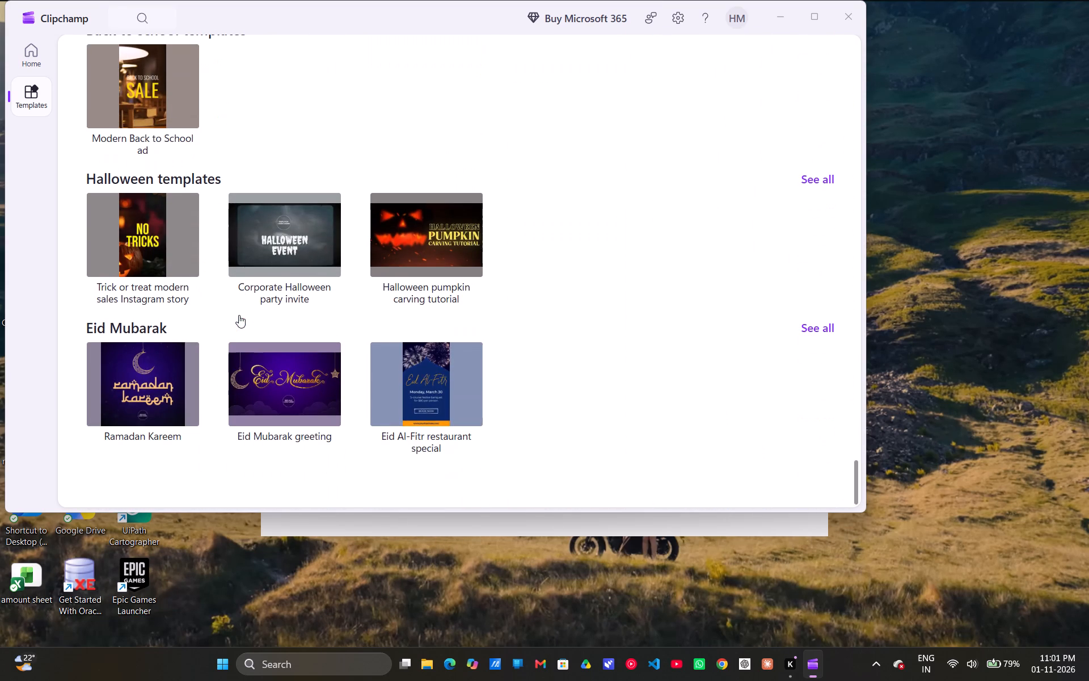
pyautogui.click(239, 315)
pyautogui.scroll(1, 239, 315)
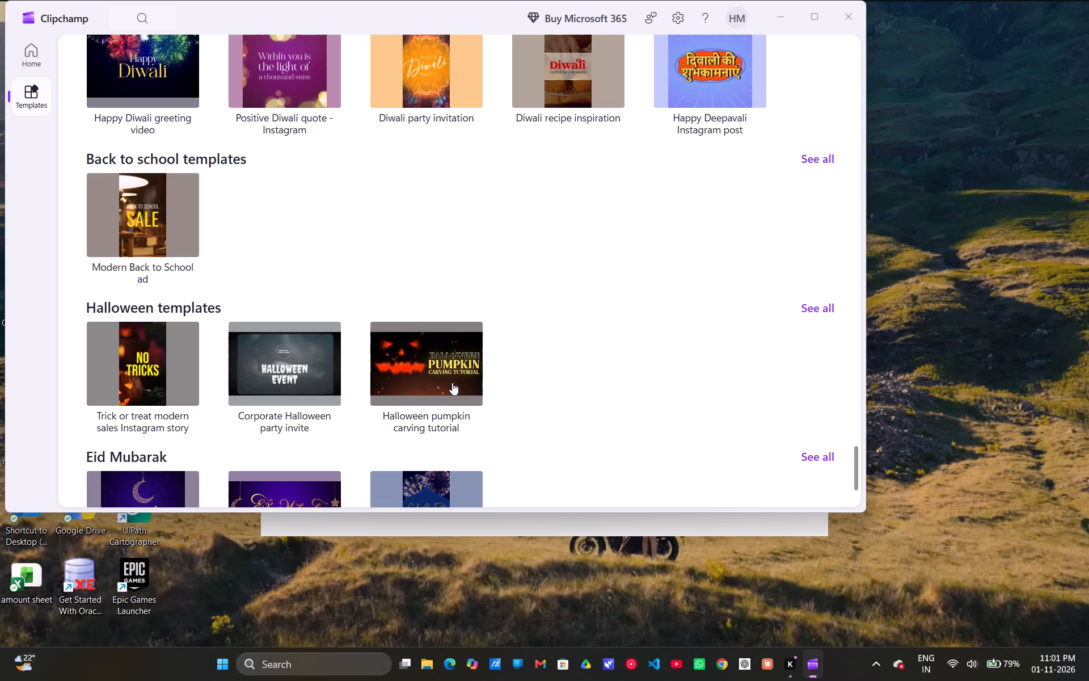
pyautogui.click(126, 364)
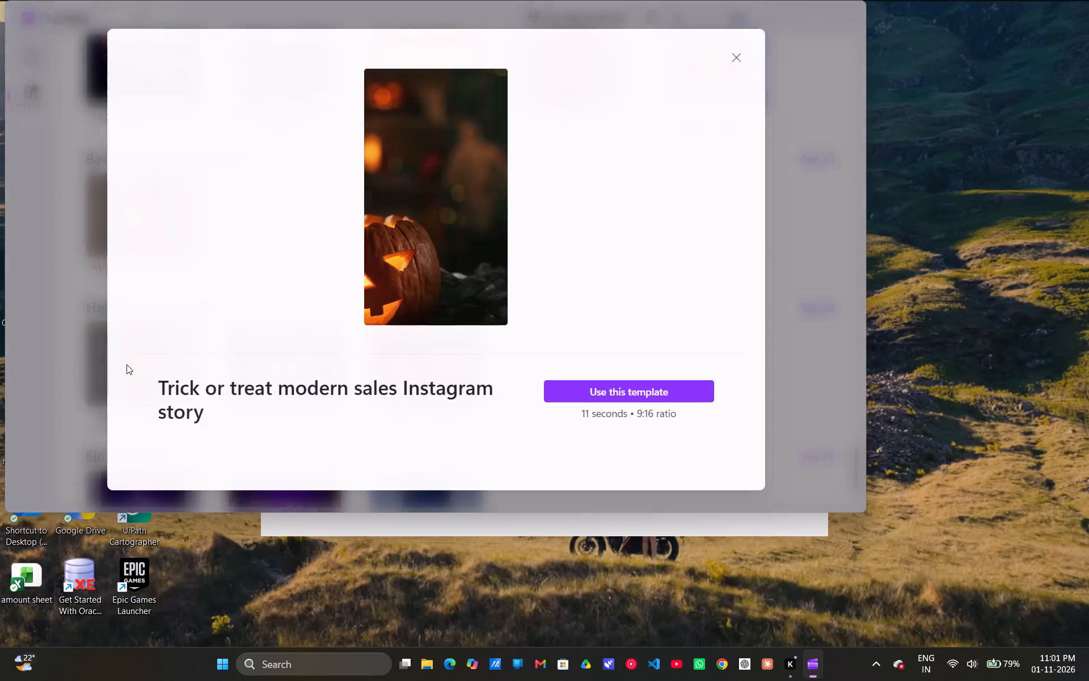
pyautogui.click(595, 382)
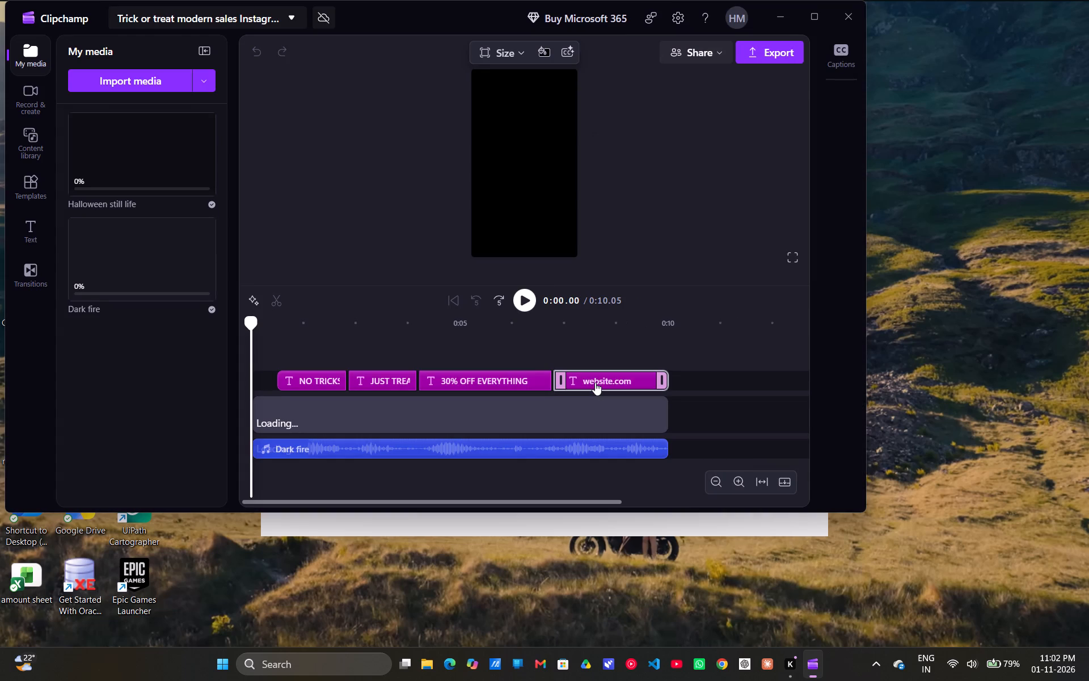
pyautogui.click(816, 17)
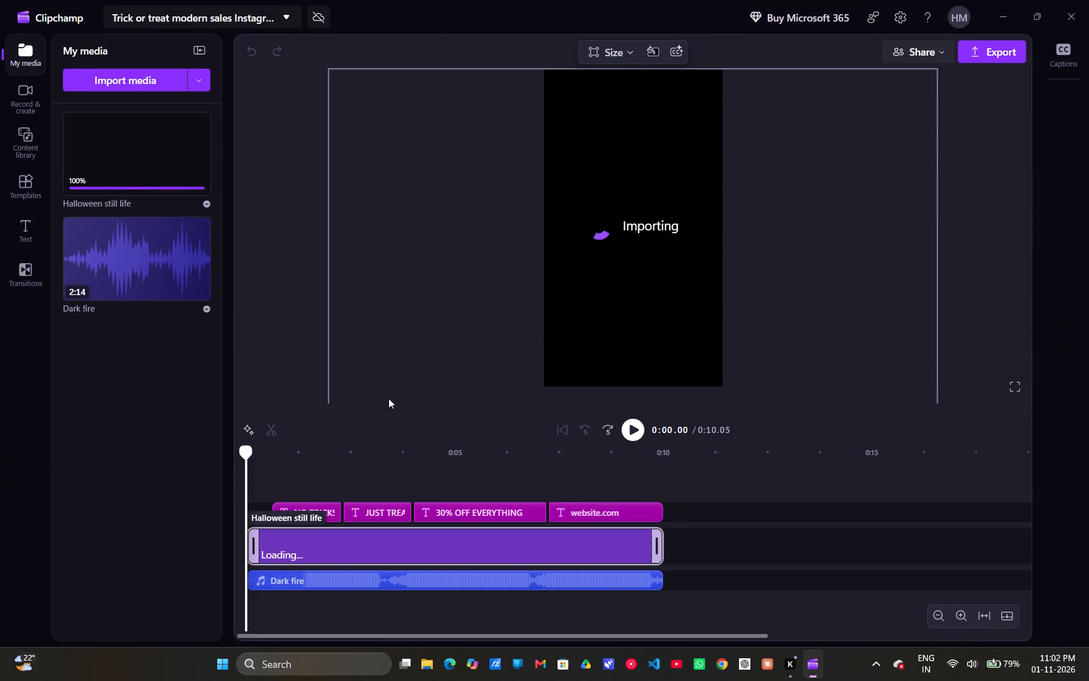
# Select the first text clip and the background video, and play the Halloween story from the start to preview it.
pyautogui.click(313, 507)
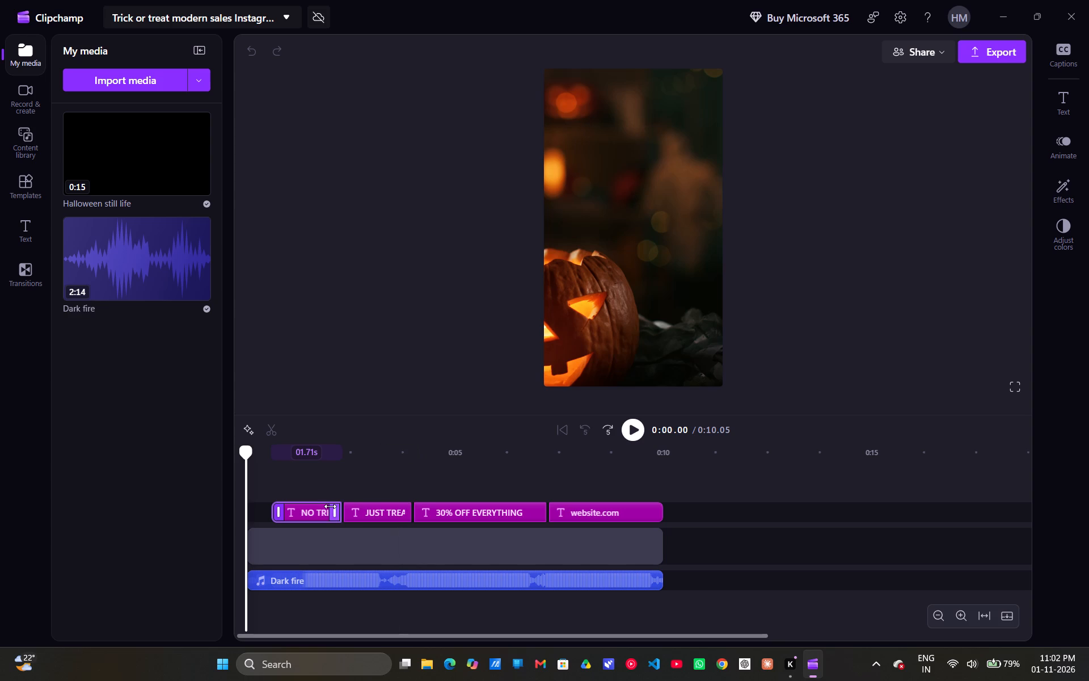
pyautogui.click(408, 361)
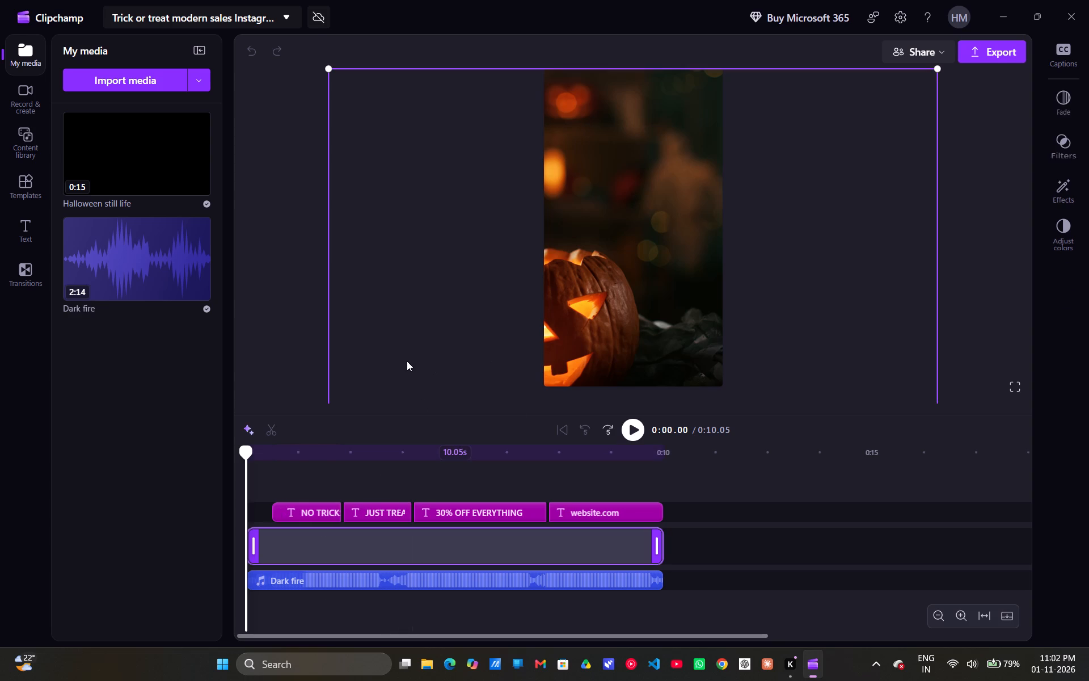
pyautogui.click(639, 427)
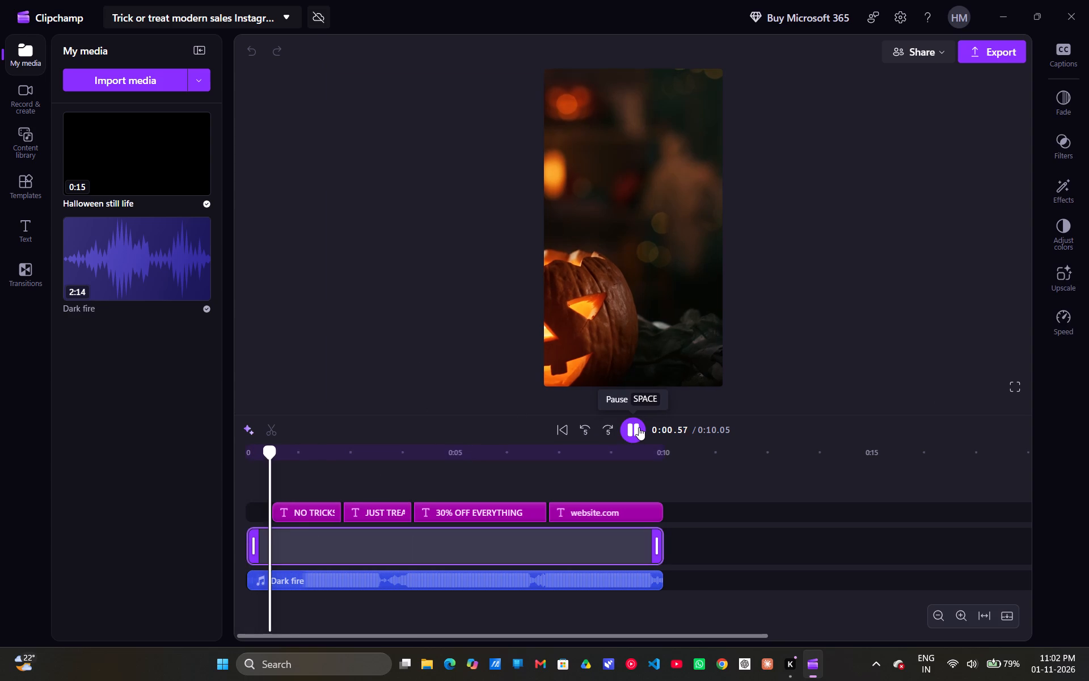
# Preview the Trick or treat sales project, pausing playback during the "30% OFF EVERYTHING" title at about 0:04.66.
pyautogui.click(639, 427)
pyautogui.click(639, 427)
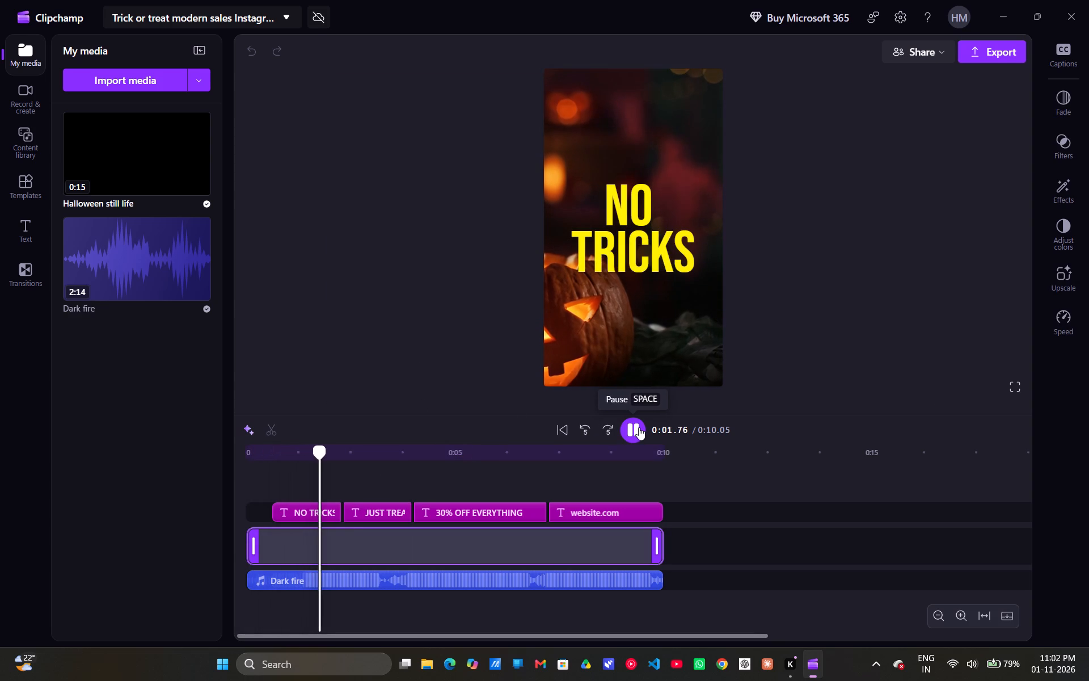
pyautogui.click(639, 427)
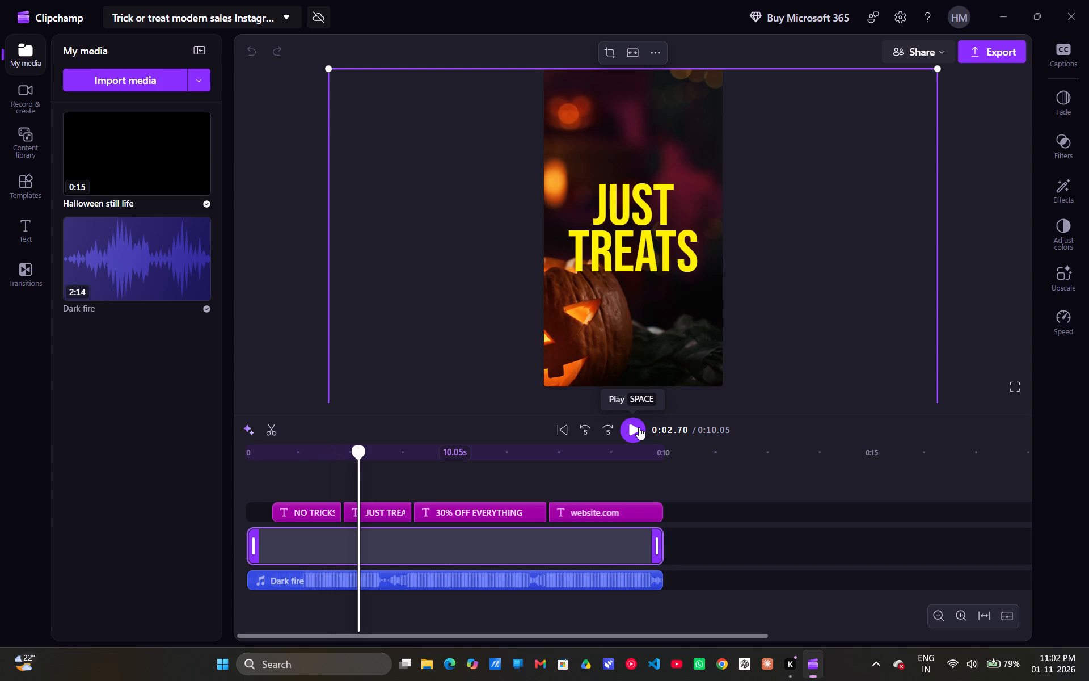
pyautogui.click(639, 427)
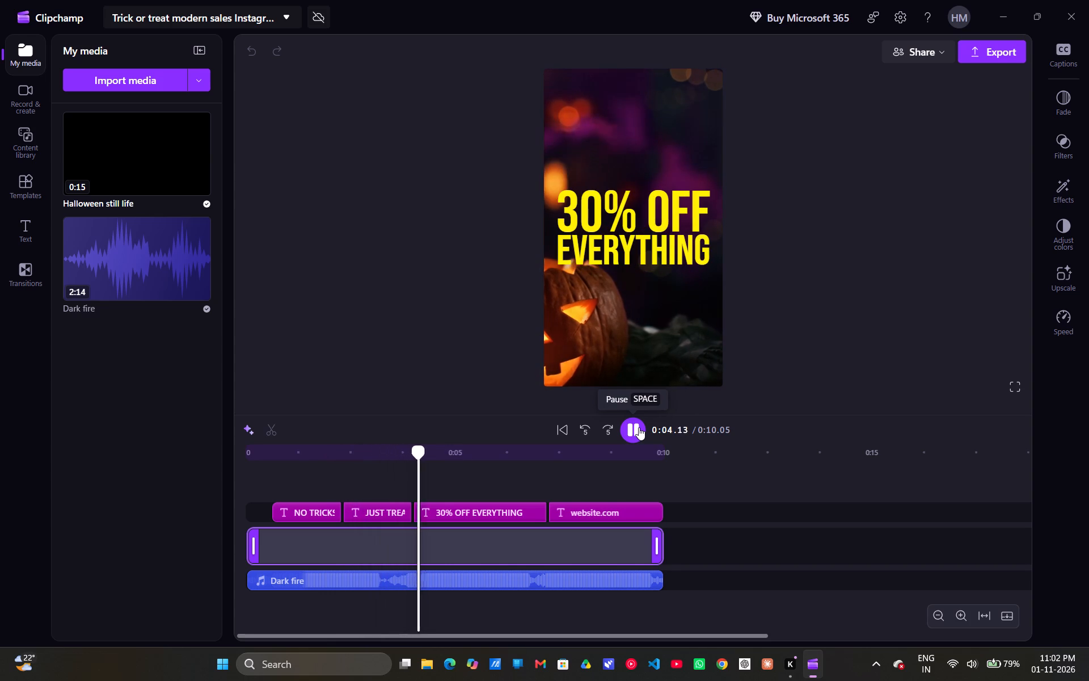
pyautogui.click(639, 427)
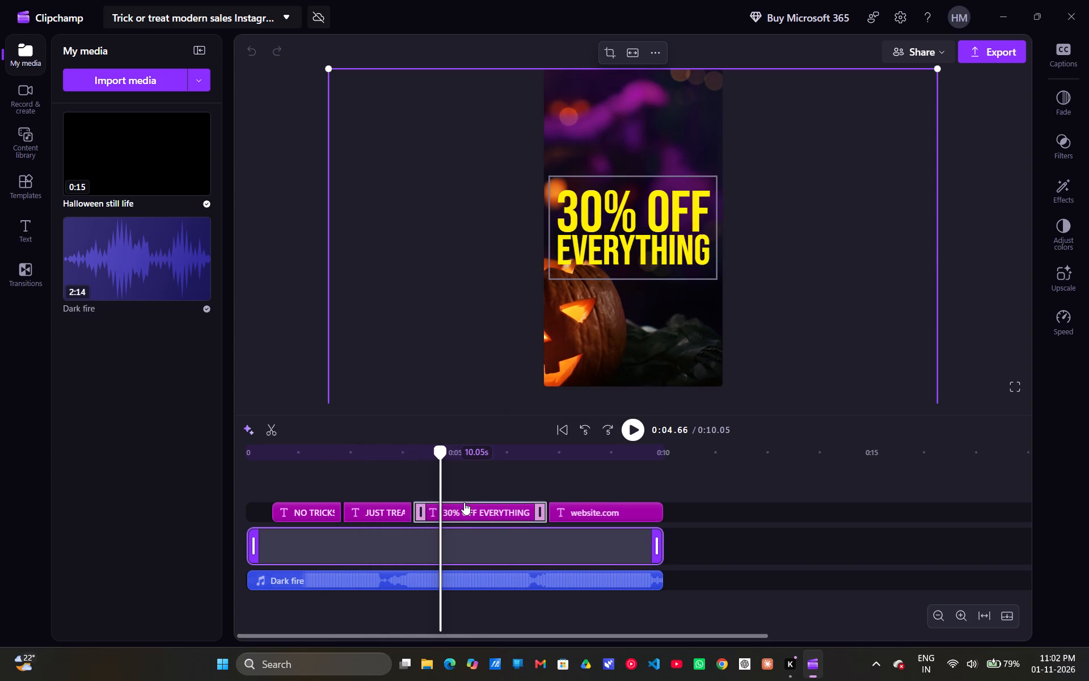
# Delete all the text of the "30% OFF EVERYTHING" title, keeping its clip on the timeline.
pyautogui.click(466, 511)
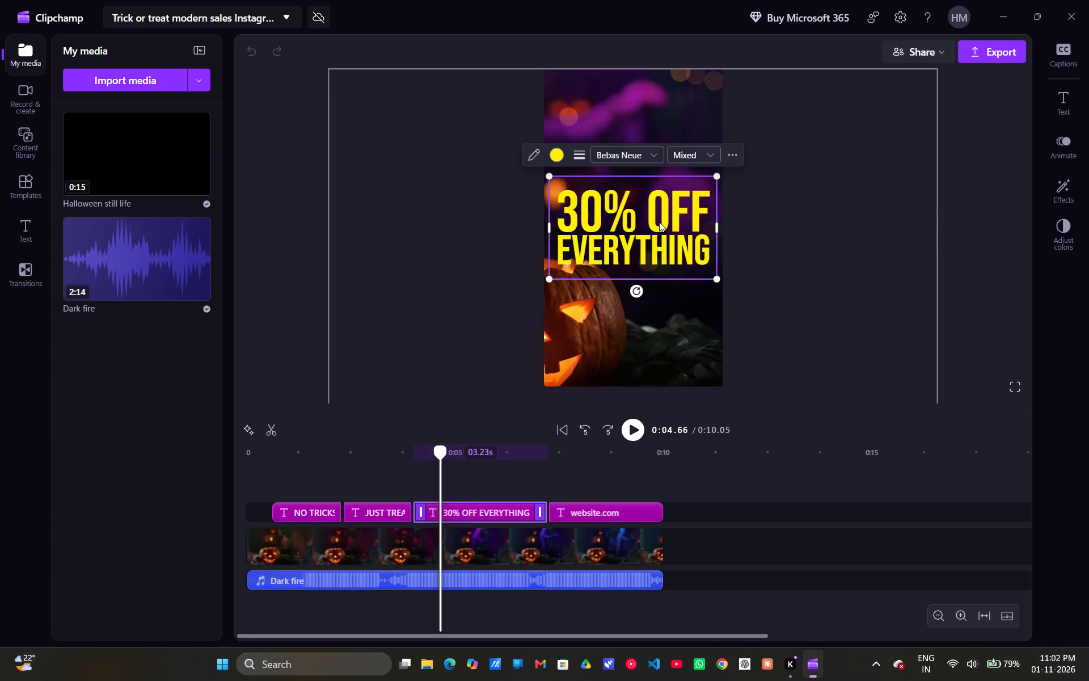
pyautogui.click(706, 254)
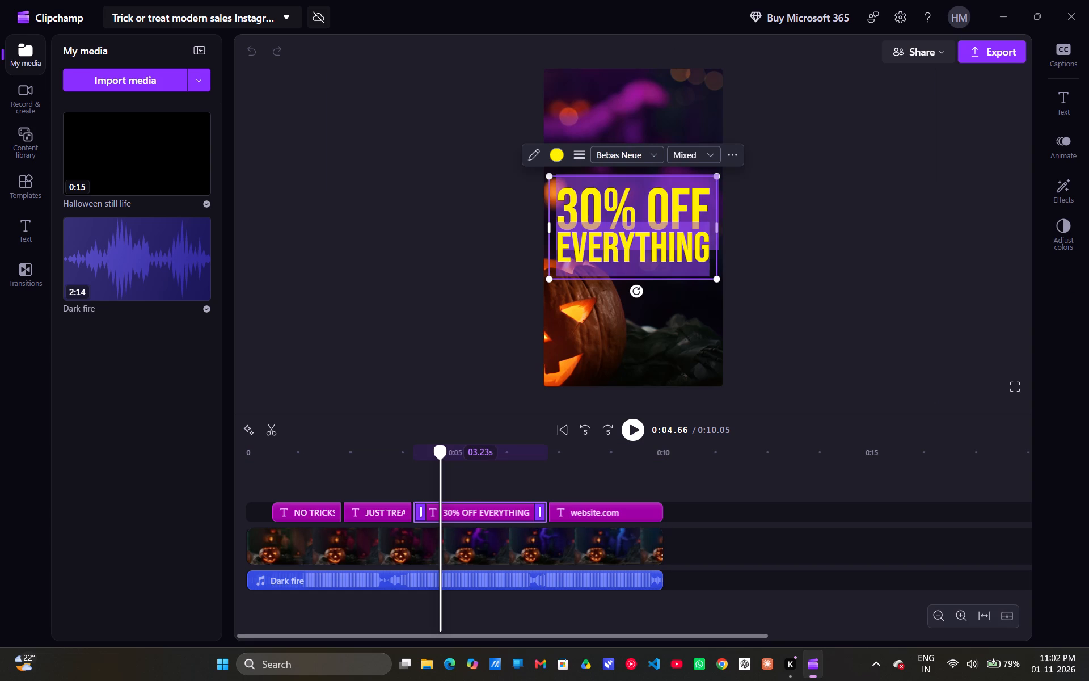
pyautogui.press('BackSpace')
pyautogui.press('Tab')
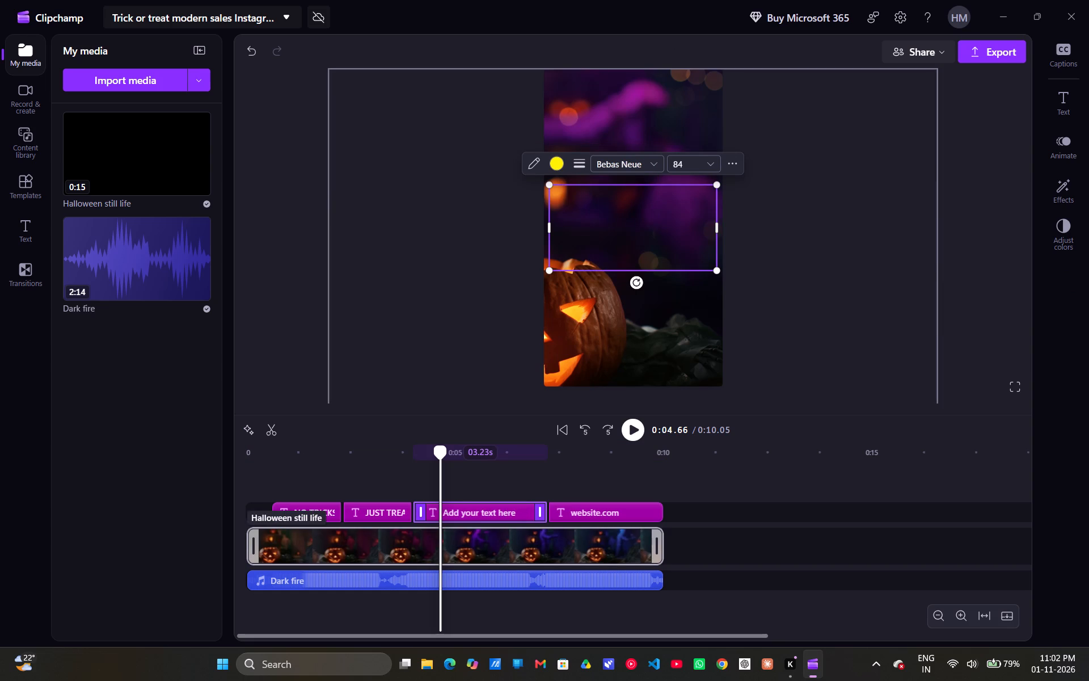
pyautogui.write('atch')
pyautogui.press('space')
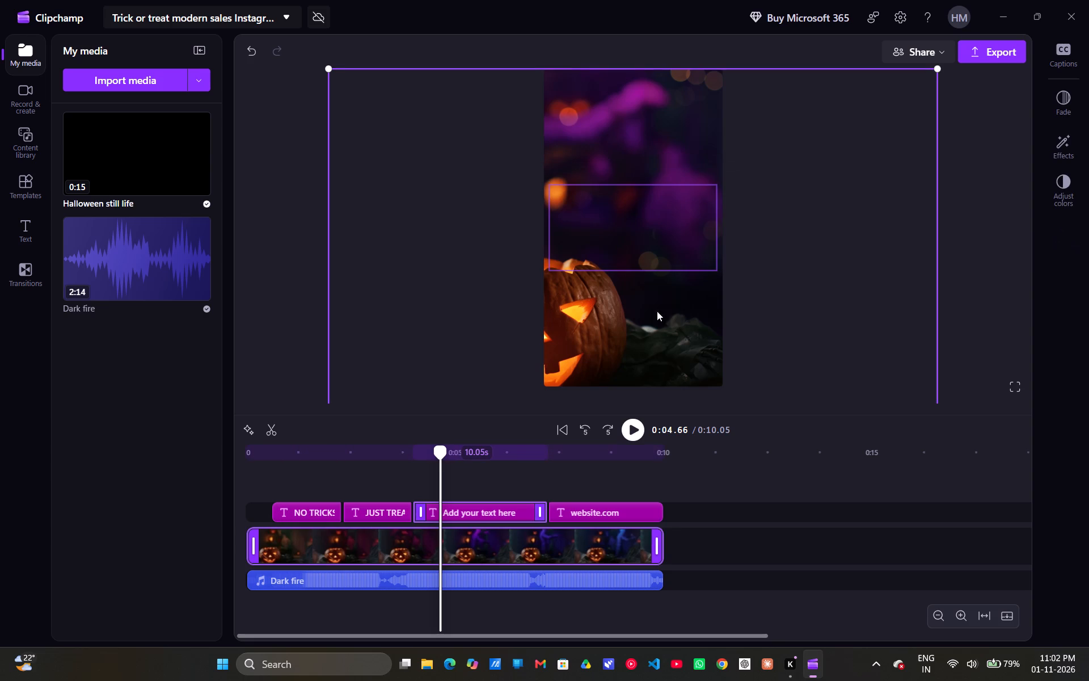
# Enter "Watch THe new website" as the text of the emptied third title.
pyautogui.doubleClick(465, 505)
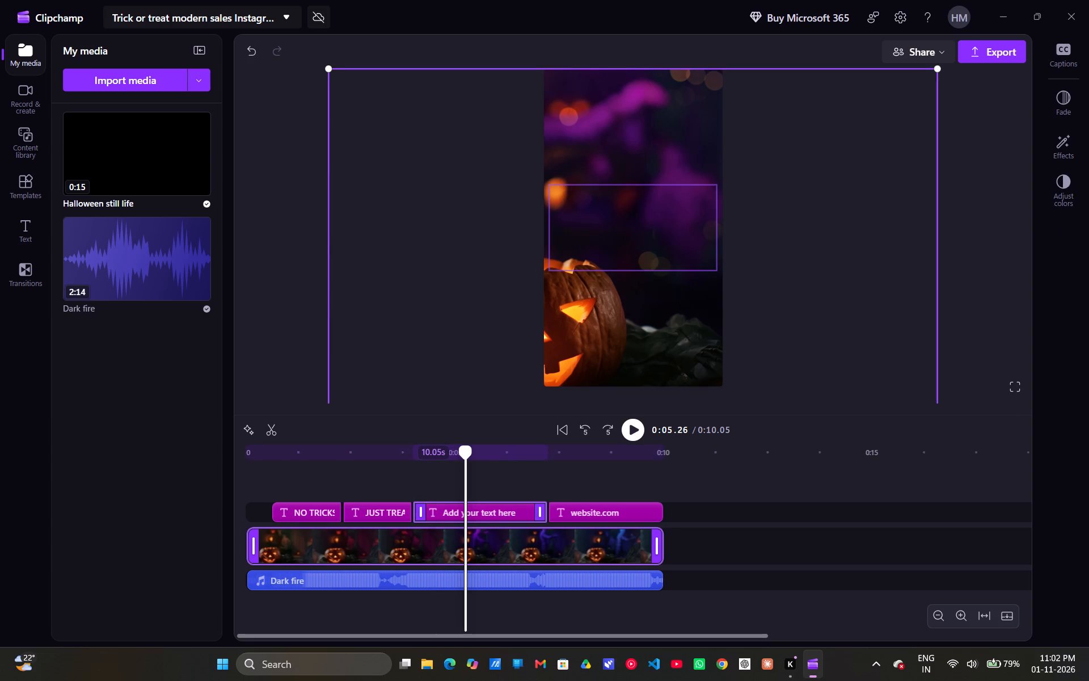
pyautogui.click(621, 228)
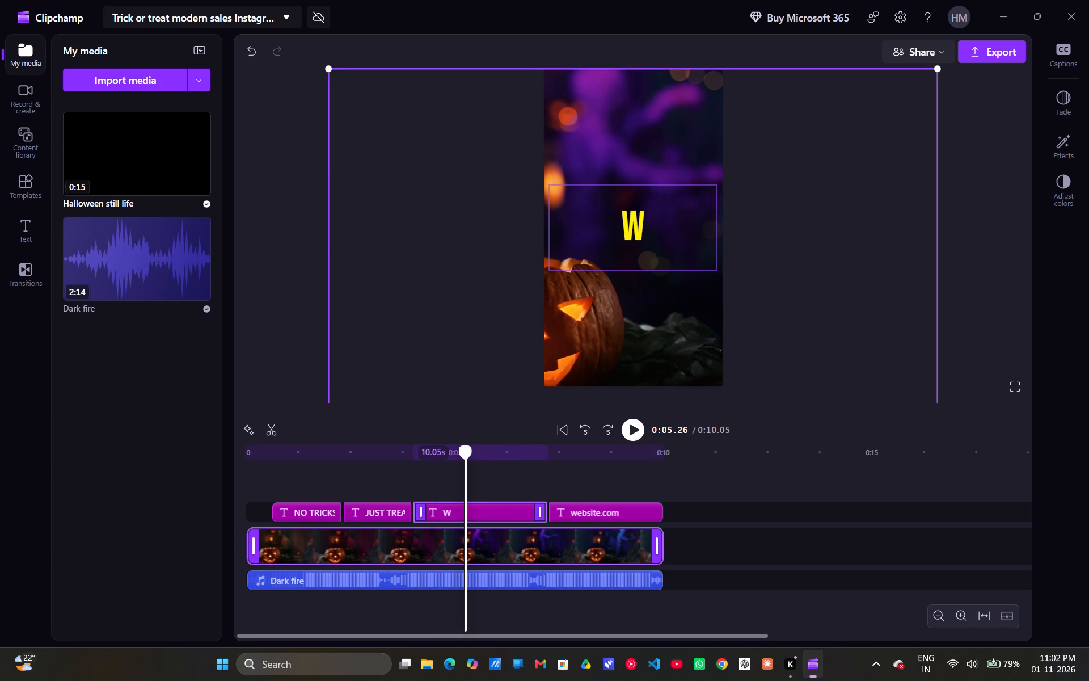
pyautogui.write('atch out the')
pyautogui.press('space')
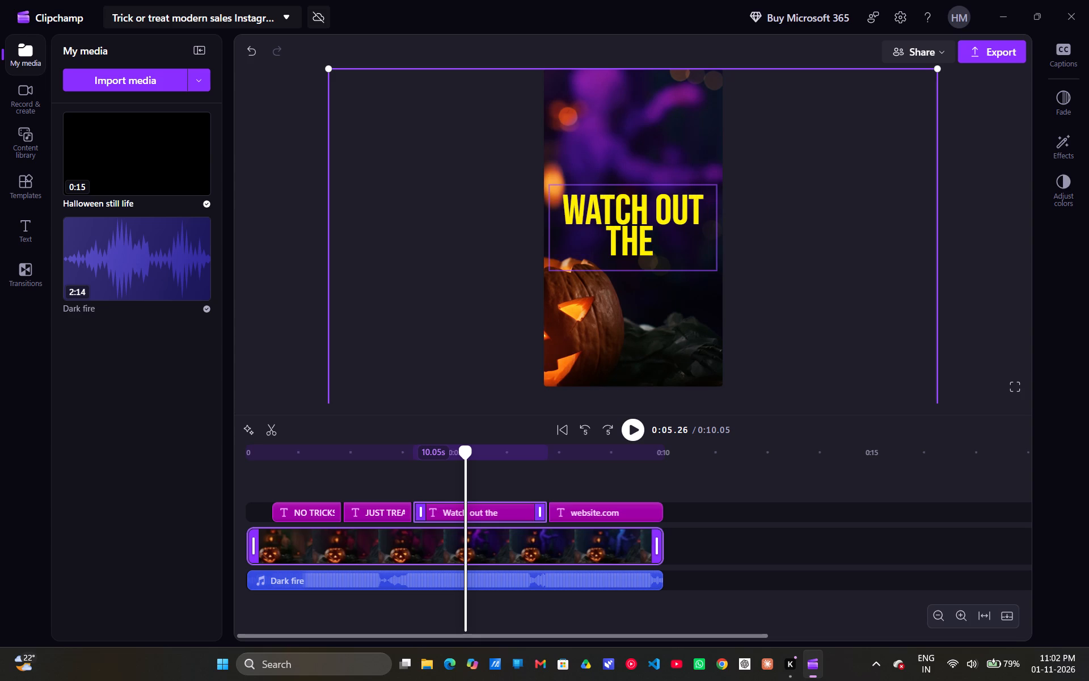
pyautogui.press('BackSpace')
pyautogui.press('BackSpace')
pyautogui.press('BackSpace')
pyautogui.press('BackSpace')
pyautogui.press('BackSpace')
pyautogui.press('BackSpace')
pyautogui.press('BackSpace')
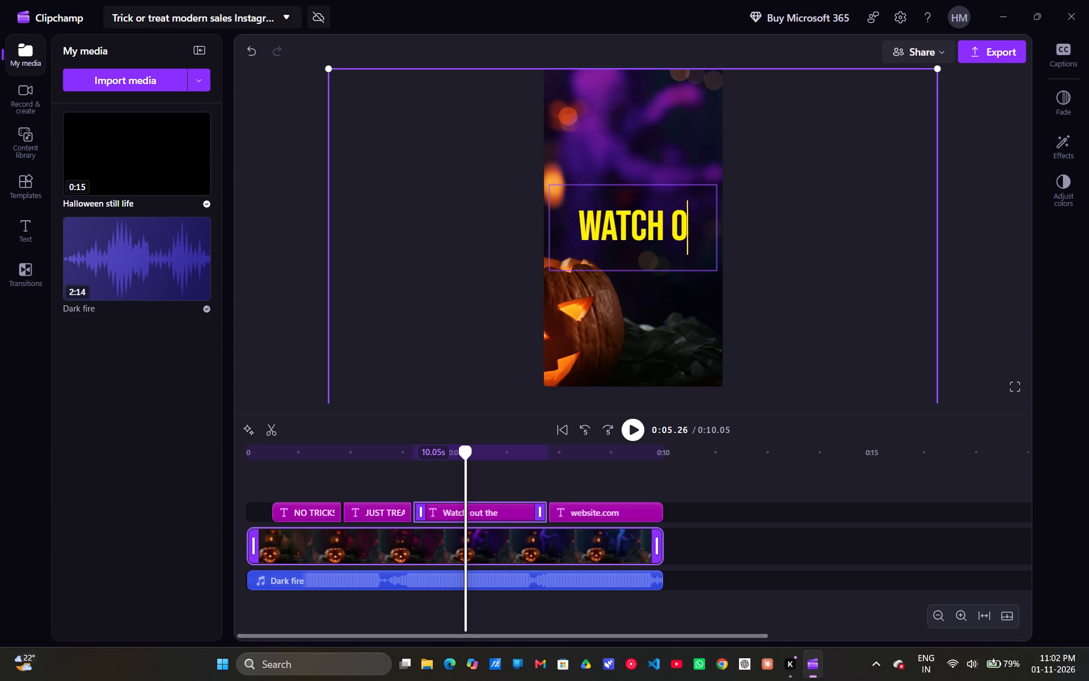
pyautogui.press('BackSpace')
pyautogui.press('t')
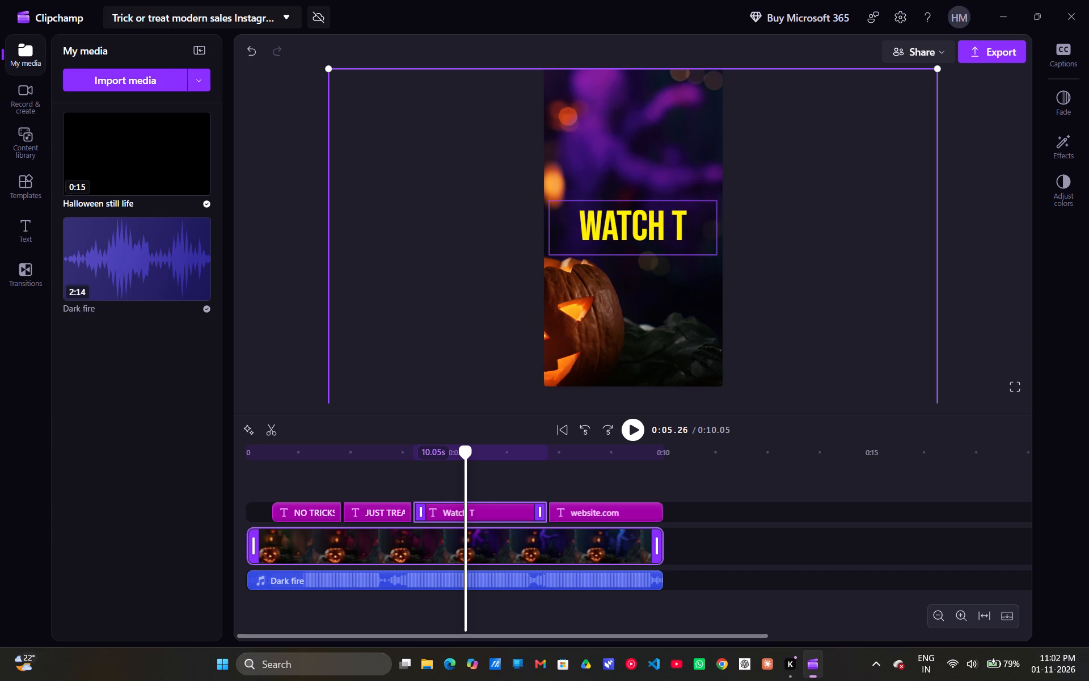
pyautogui.write('e new')
pyautogui.press('space')
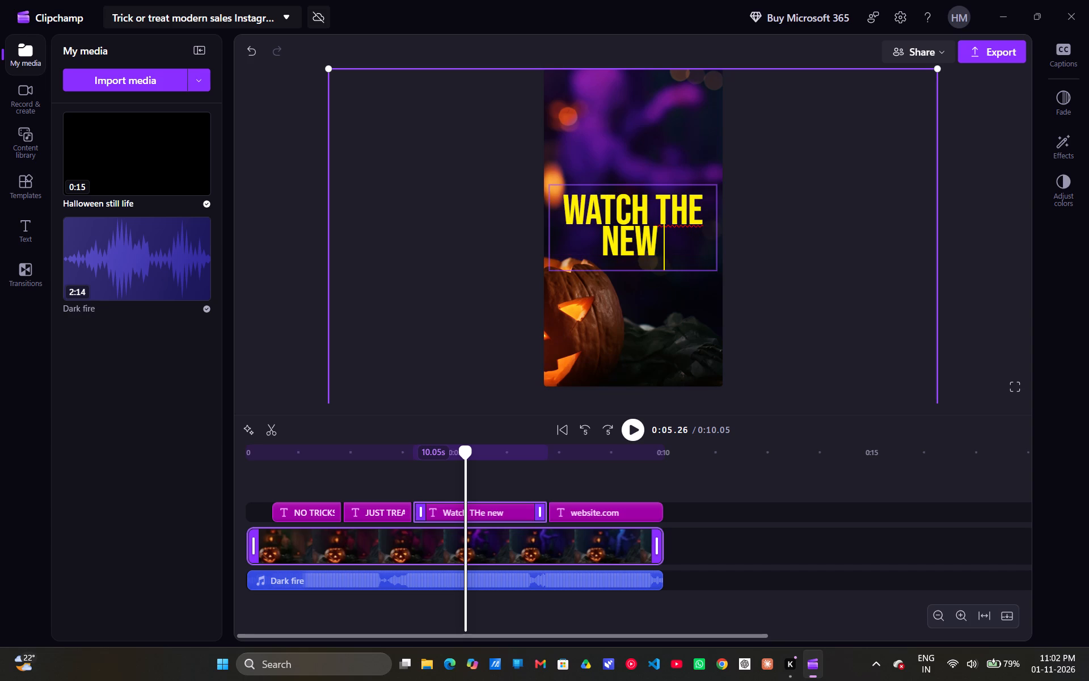
pyautogui.press('BackSpace')
pyautogui.write('websiy')
pyautogui.press('BackSpace')
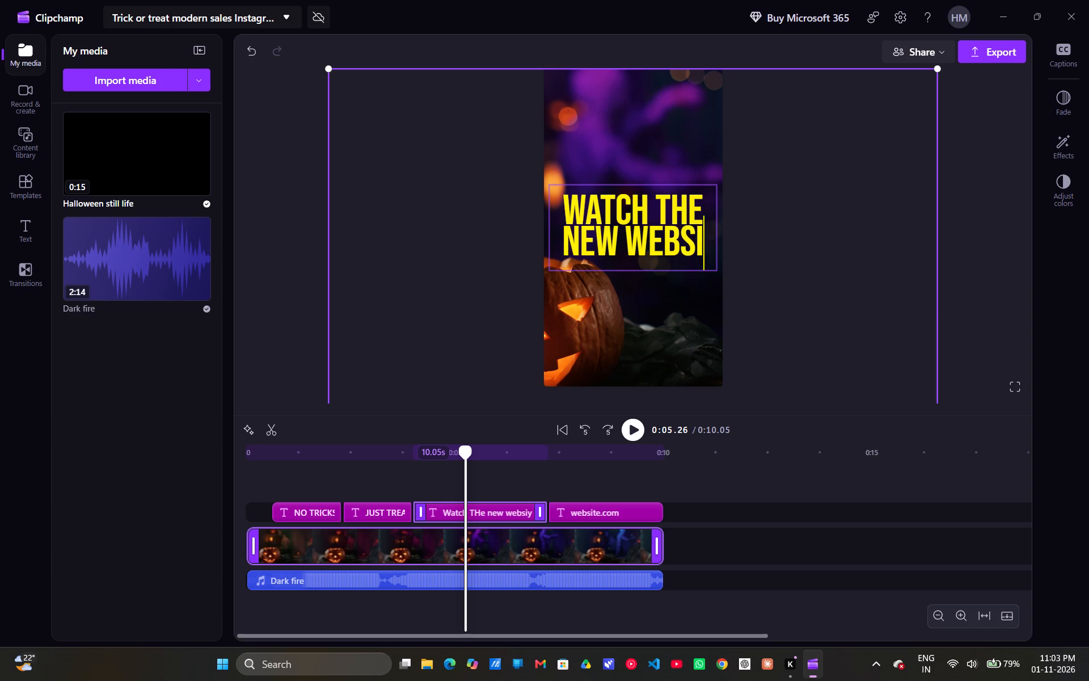
pyautogui.write('te')
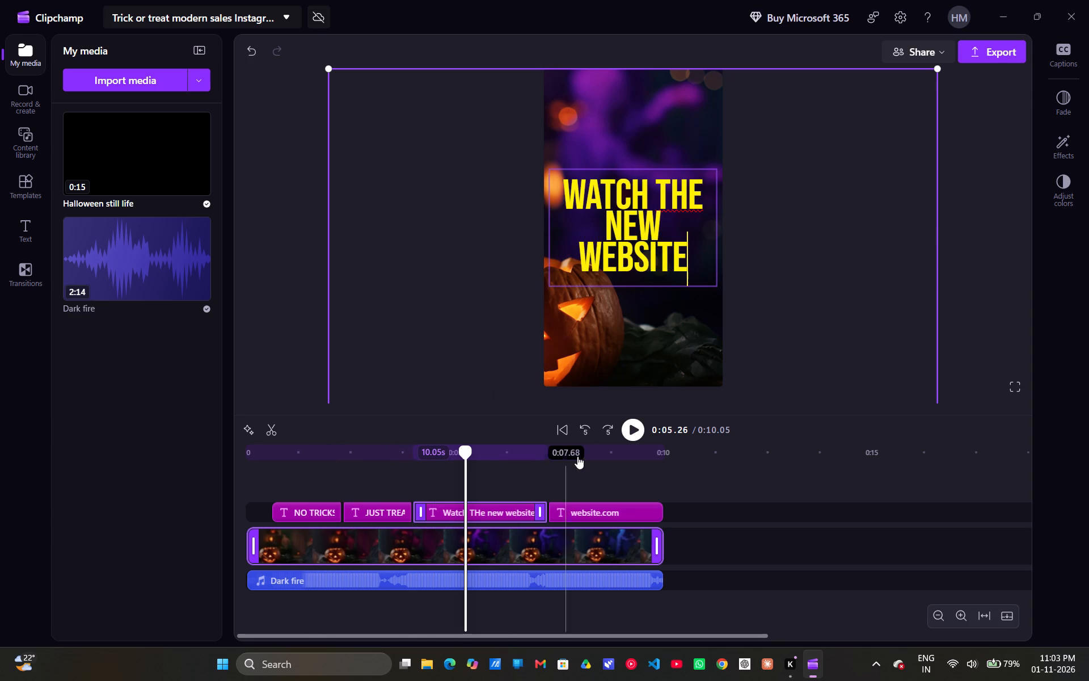
# Replace the text of the closing "website.com" title with "Made by".
pyautogui.click(577, 508)
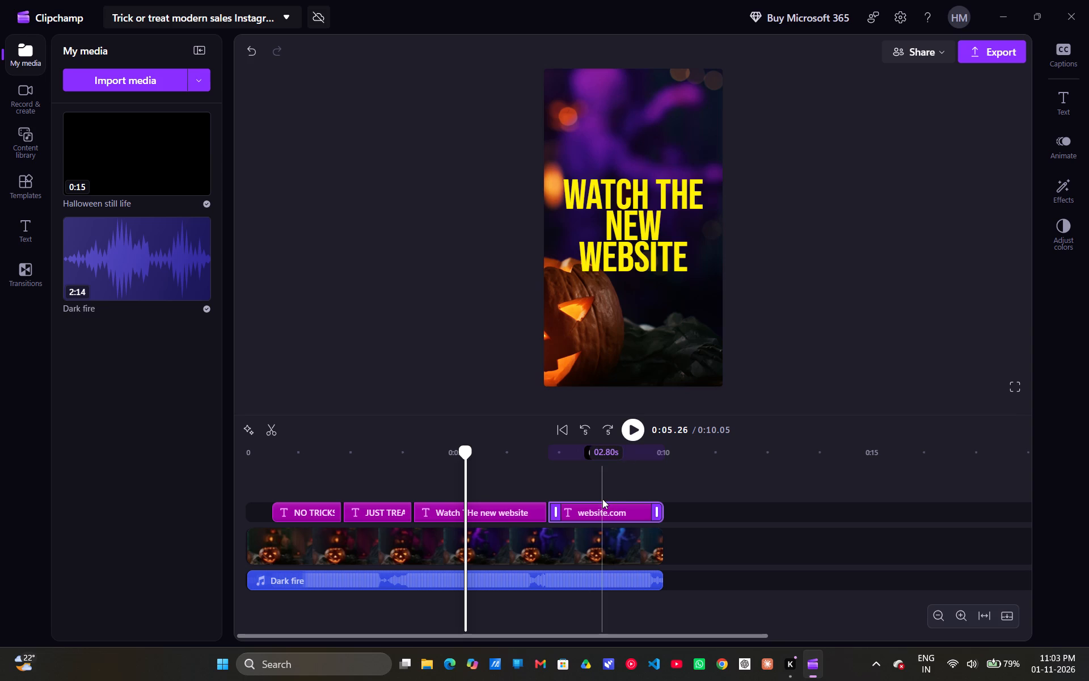
pyautogui.click(602, 499)
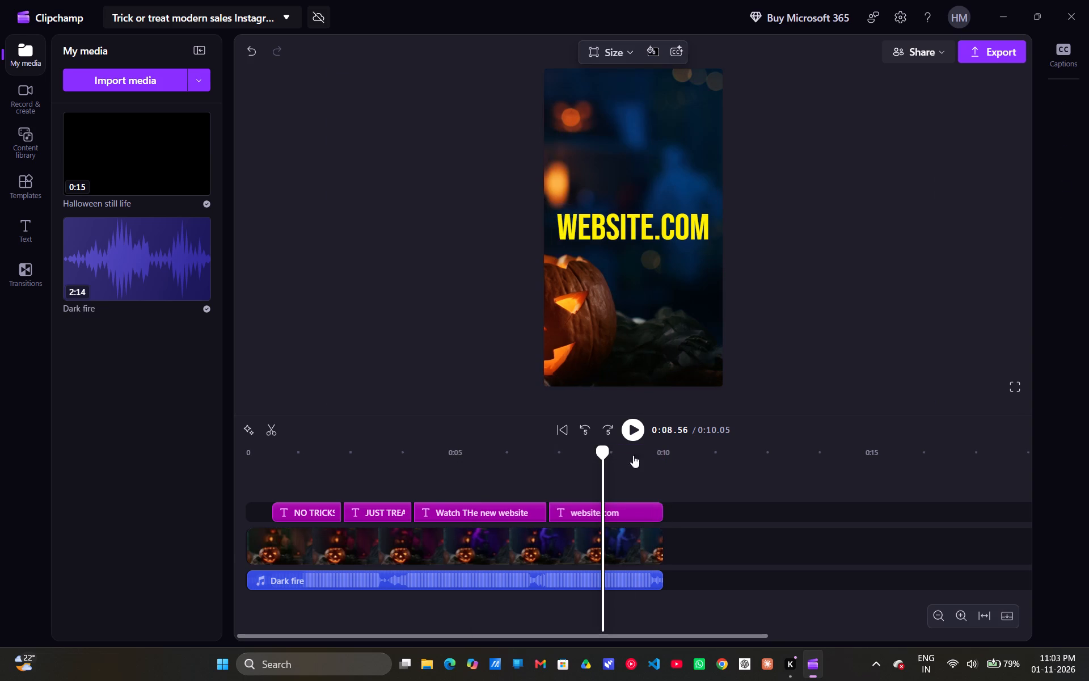
pyautogui.doubleClick(607, 507)
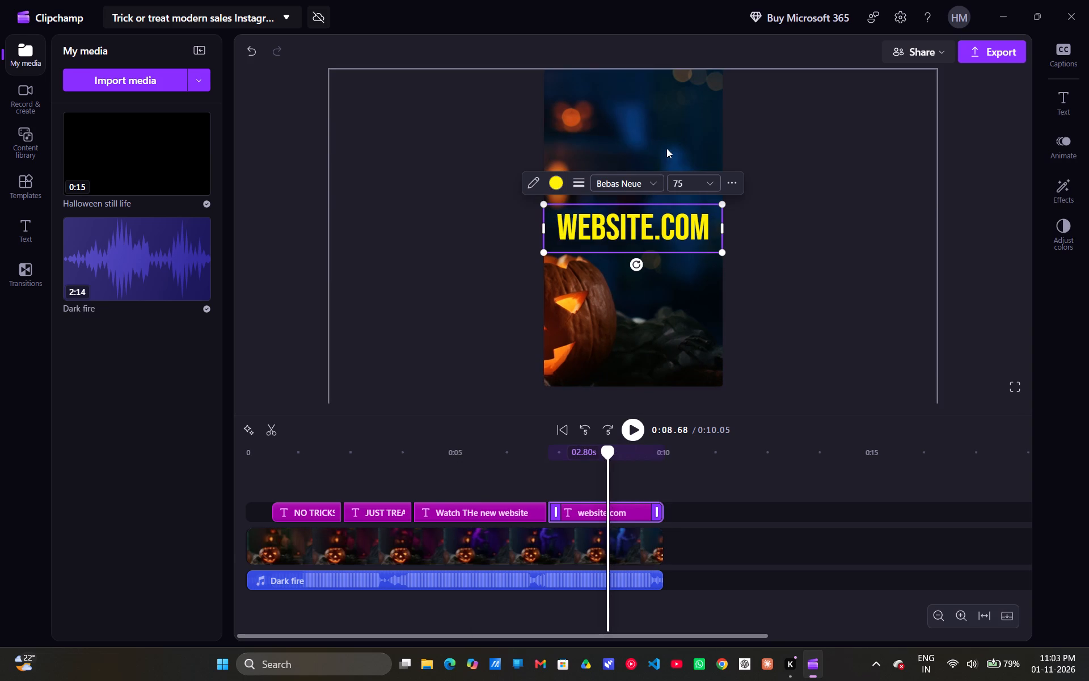
pyautogui.click(635, 232)
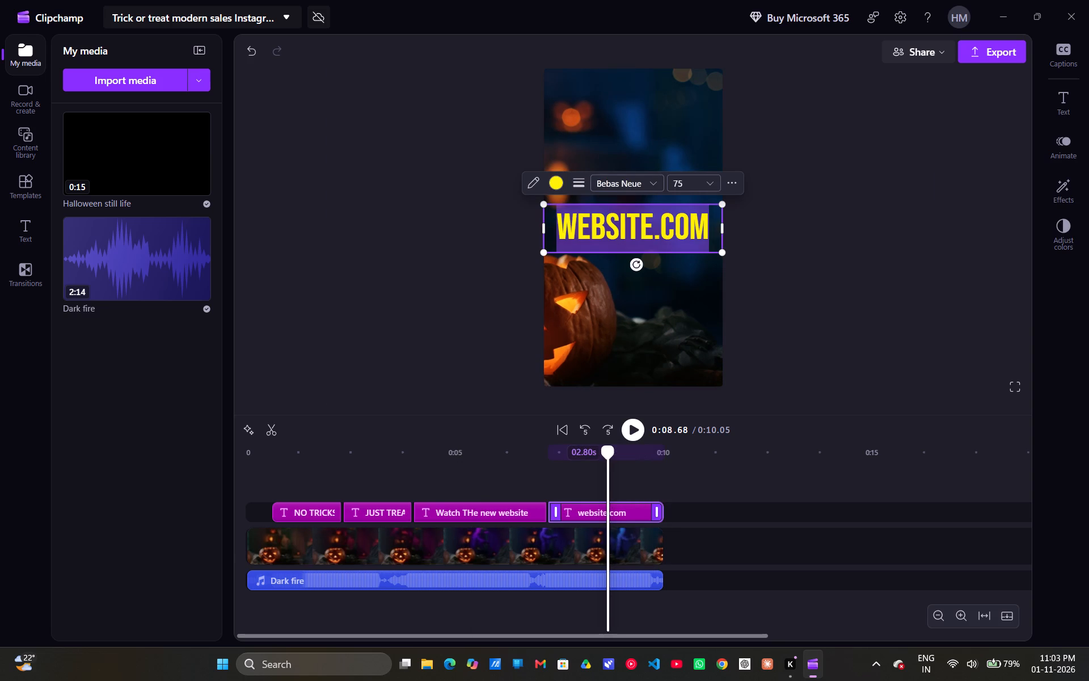
pyautogui.press('BackSpace')
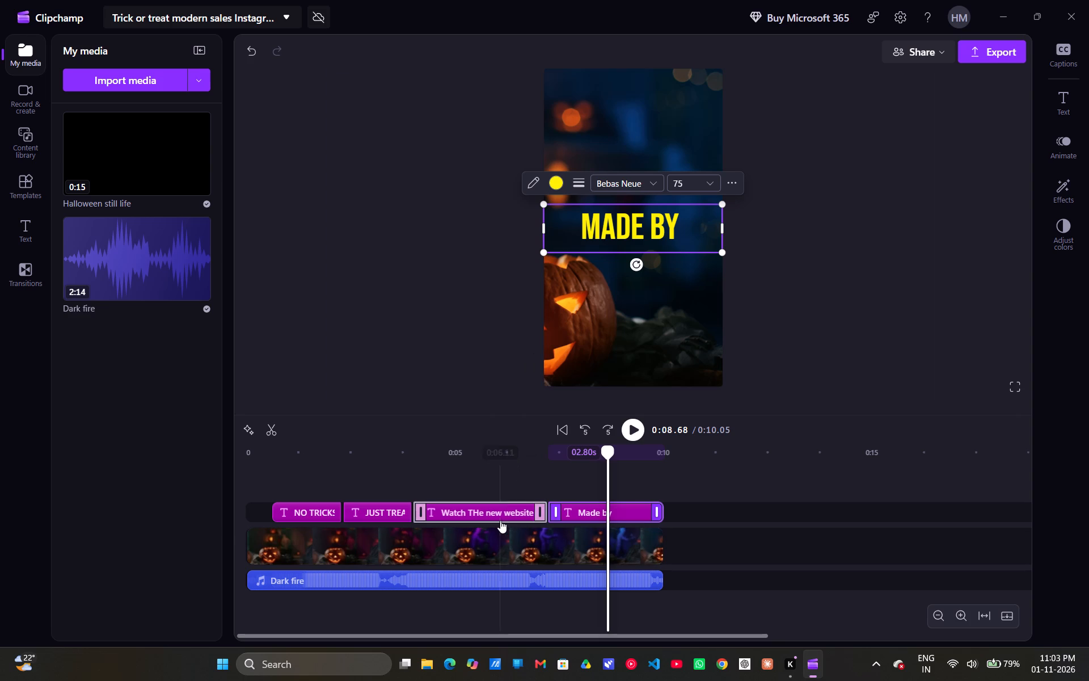
# Insert "Glimpses of" before "new website" in the third title so it reads "Watch THe Glimpses of new website".
pyautogui.click(500, 520)
pyautogui.click(475, 515)
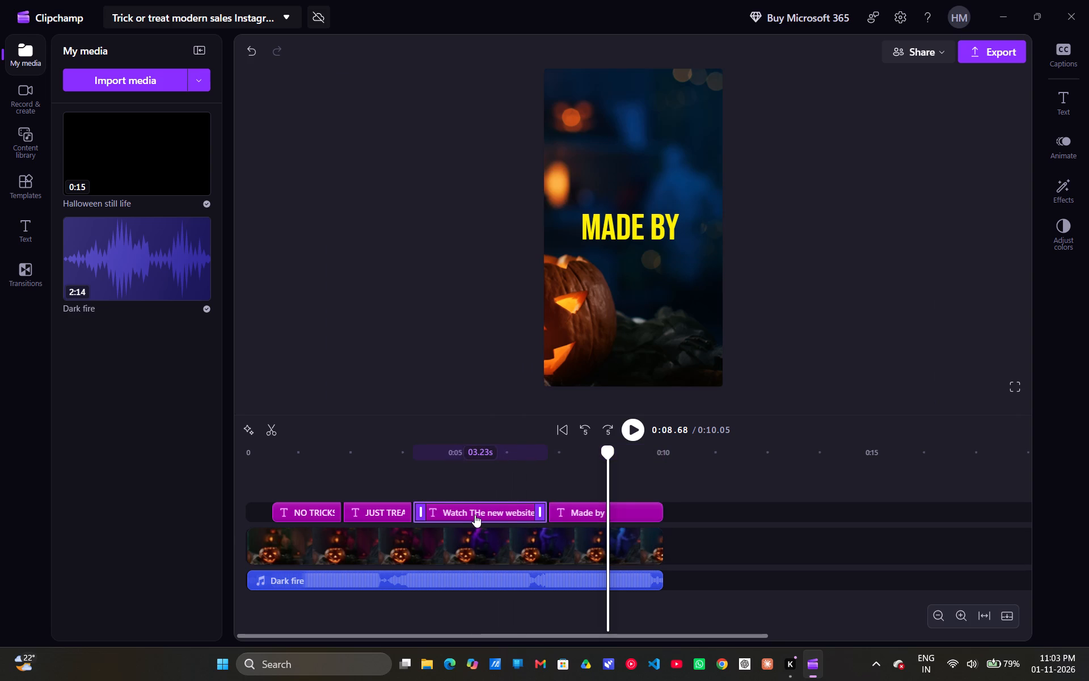
pyautogui.click(368, 506)
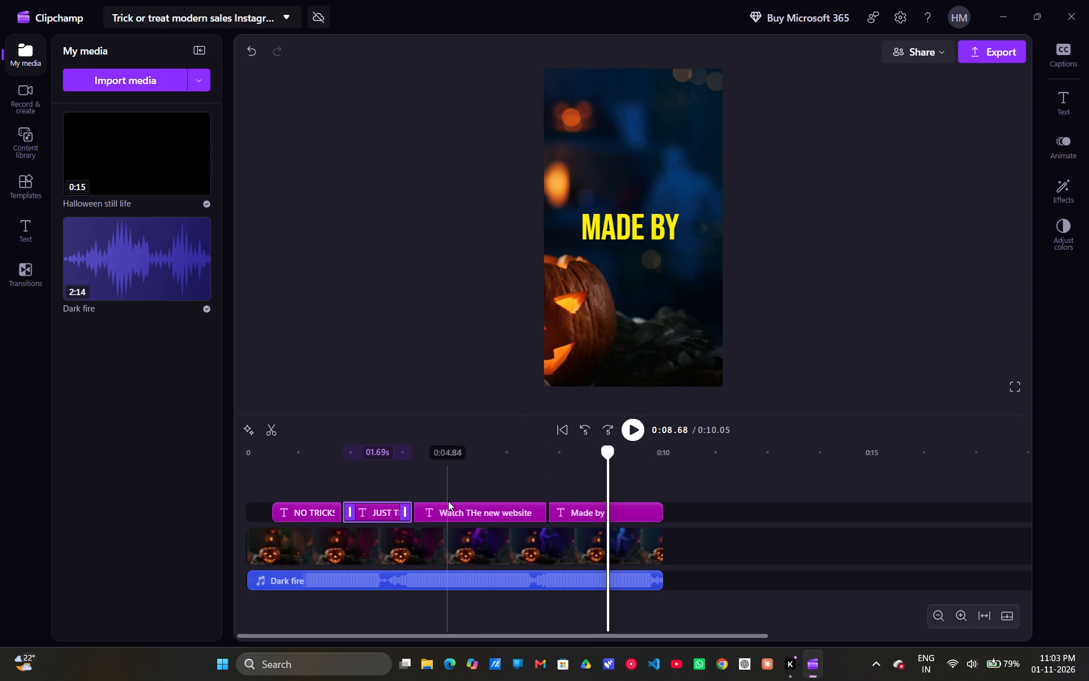
pyautogui.click(449, 501)
pyautogui.doubleClick(450, 510)
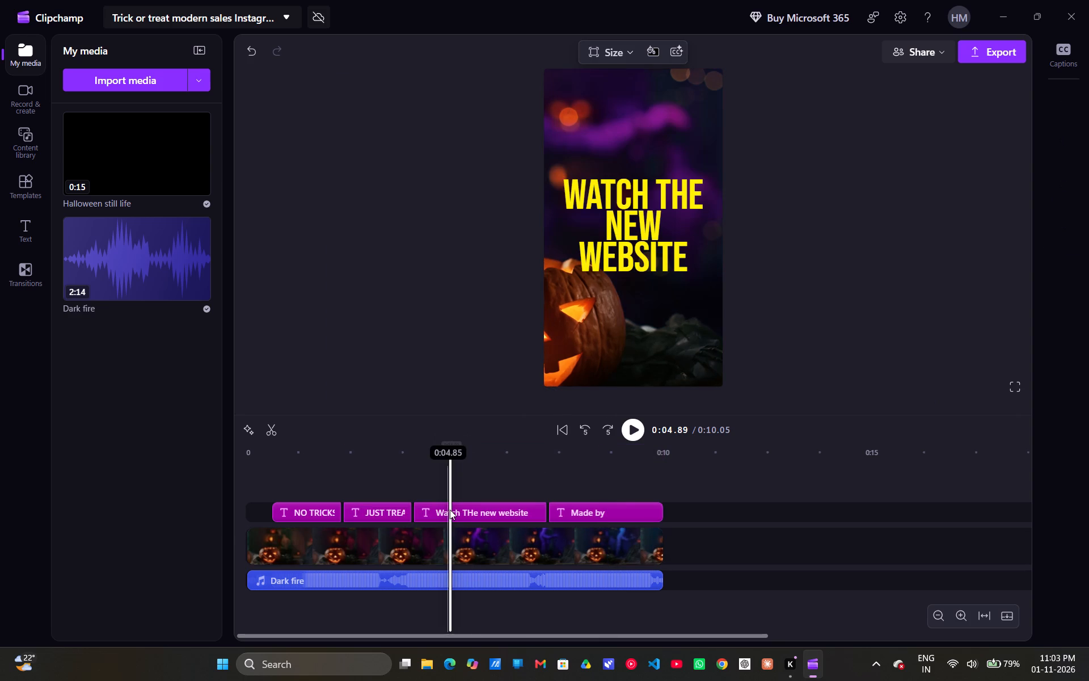
pyautogui.click(478, 511)
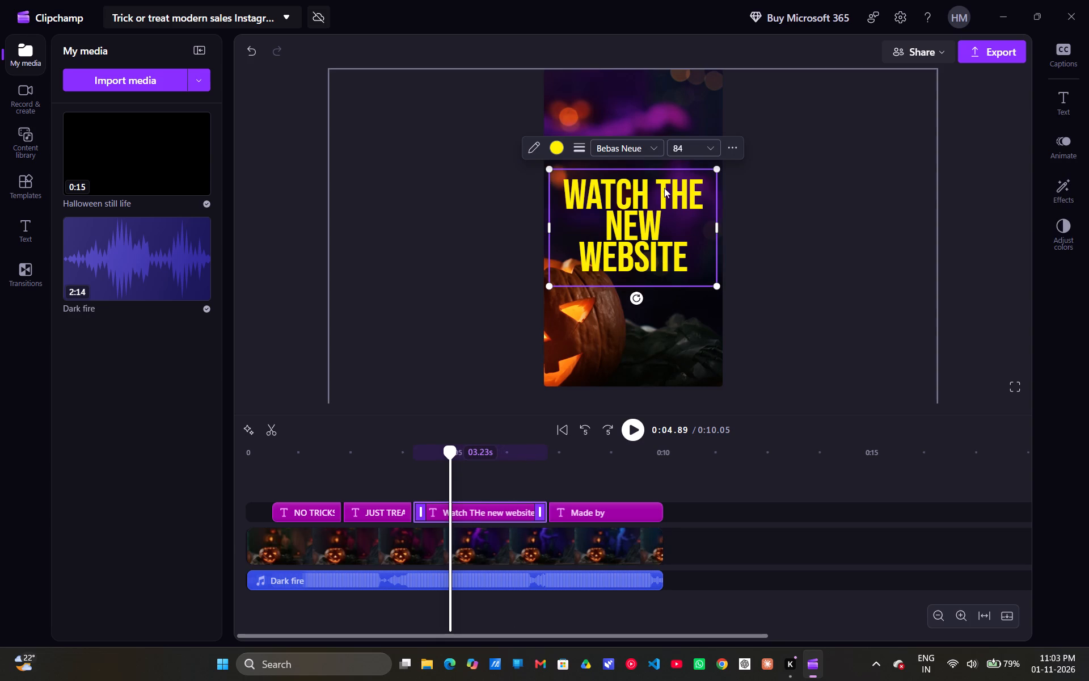
pyautogui.doubleClick(704, 192)
pyautogui.click(704, 192)
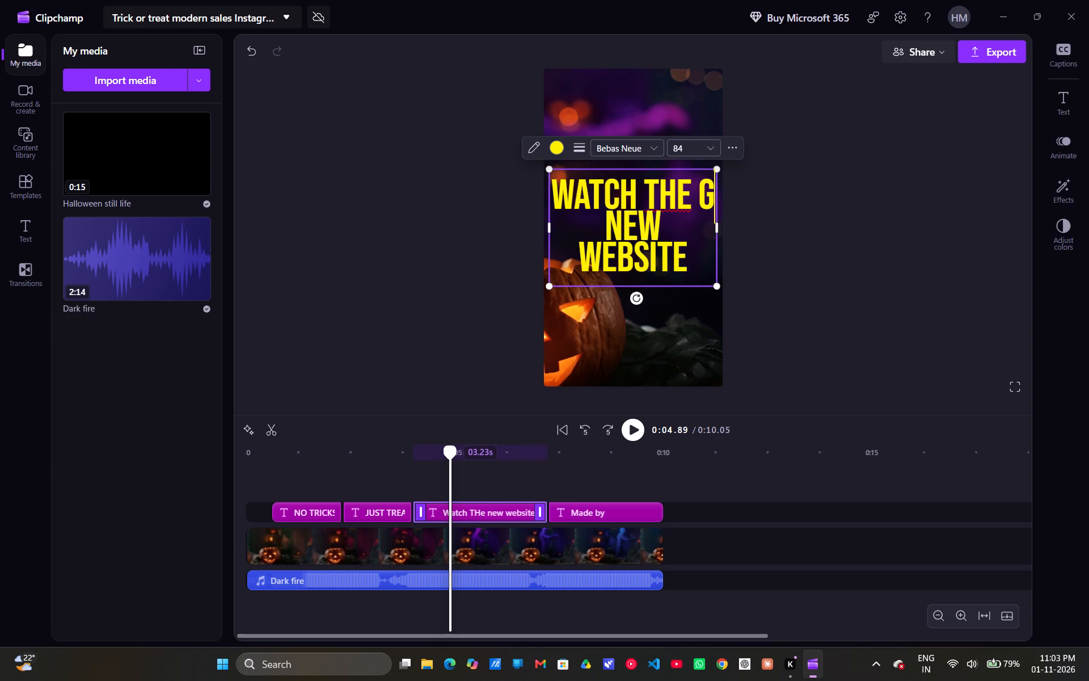
pyautogui.write('limpses')
pyautogui.press('space')
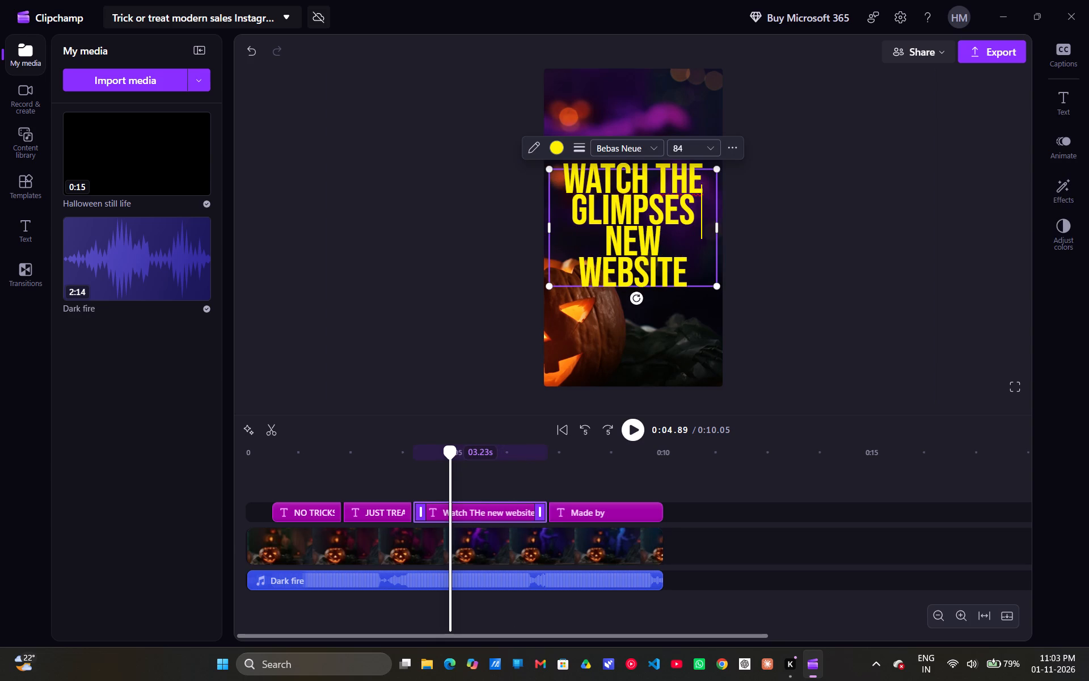
pyautogui.write('of')
pyautogui.press('space')
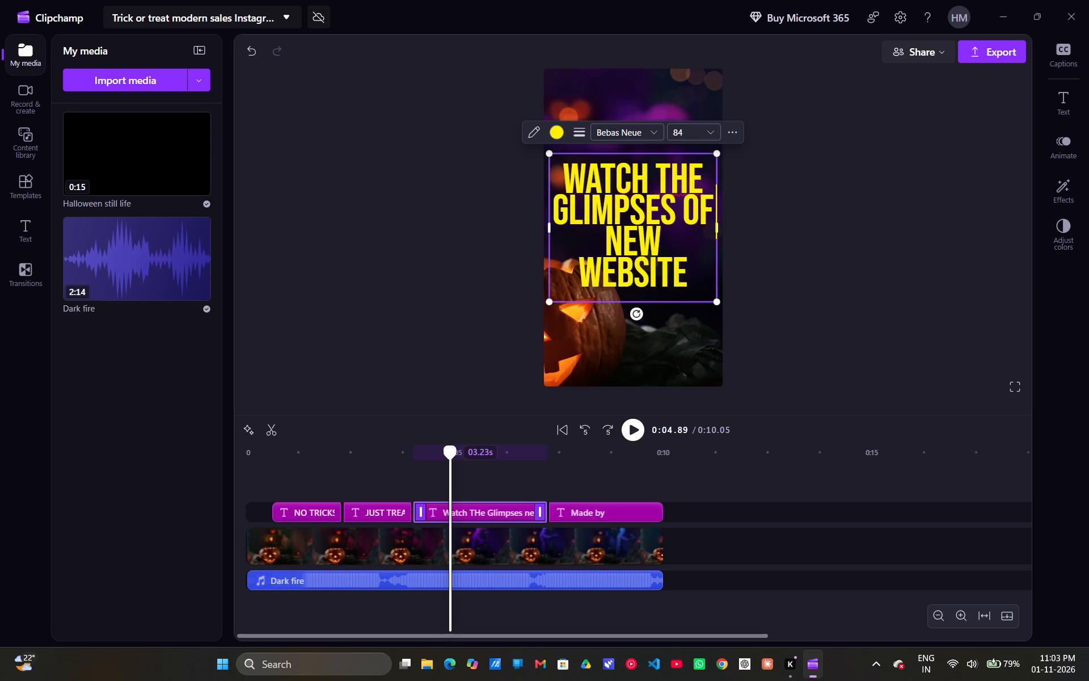
pyautogui.click(762, 245)
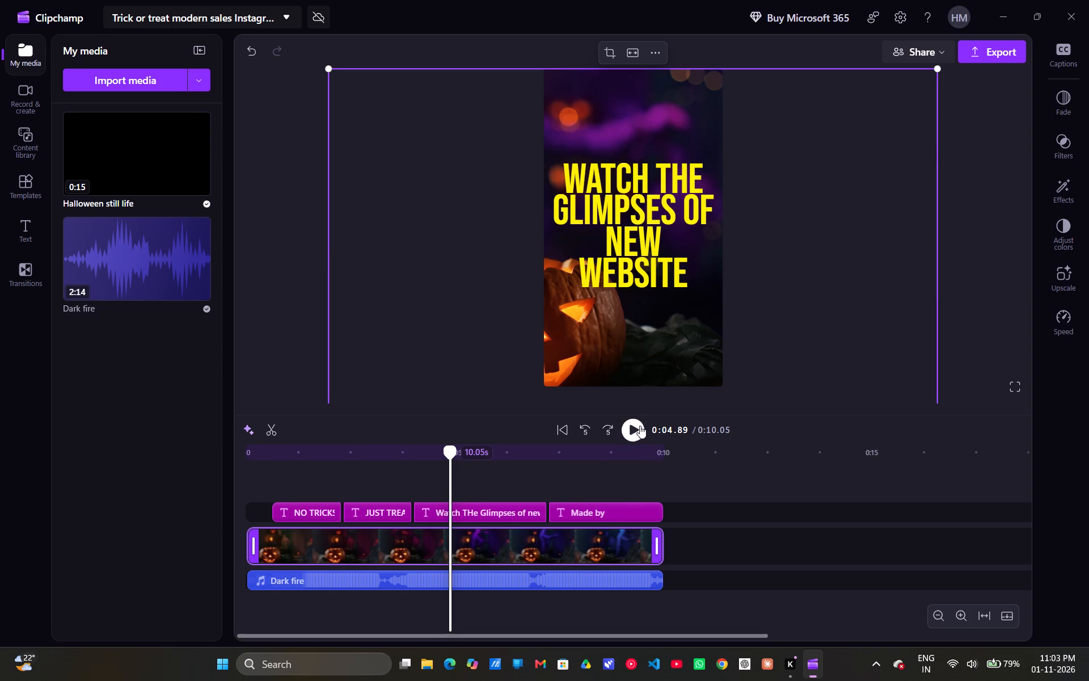
# Add "DesignBYHARSHAL" as a second line below "Made by" in the closing title.
pyautogui.click(607, 508)
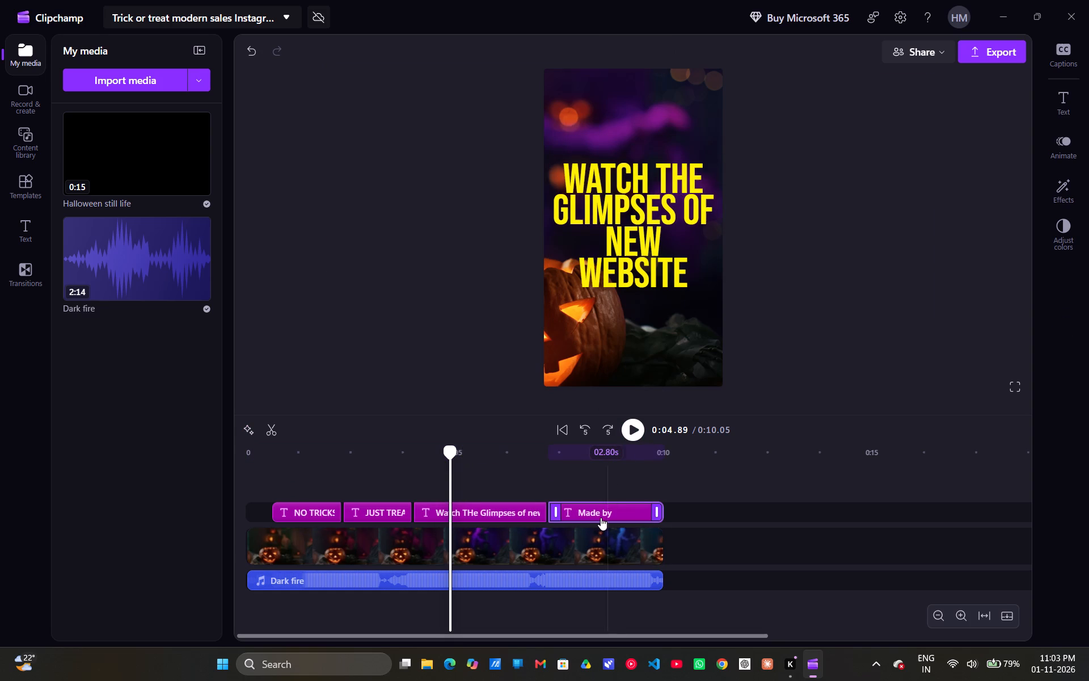
pyautogui.click(605, 512)
pyautogui.click(605, 512)
pyautogui.doubleClick(615, 501)
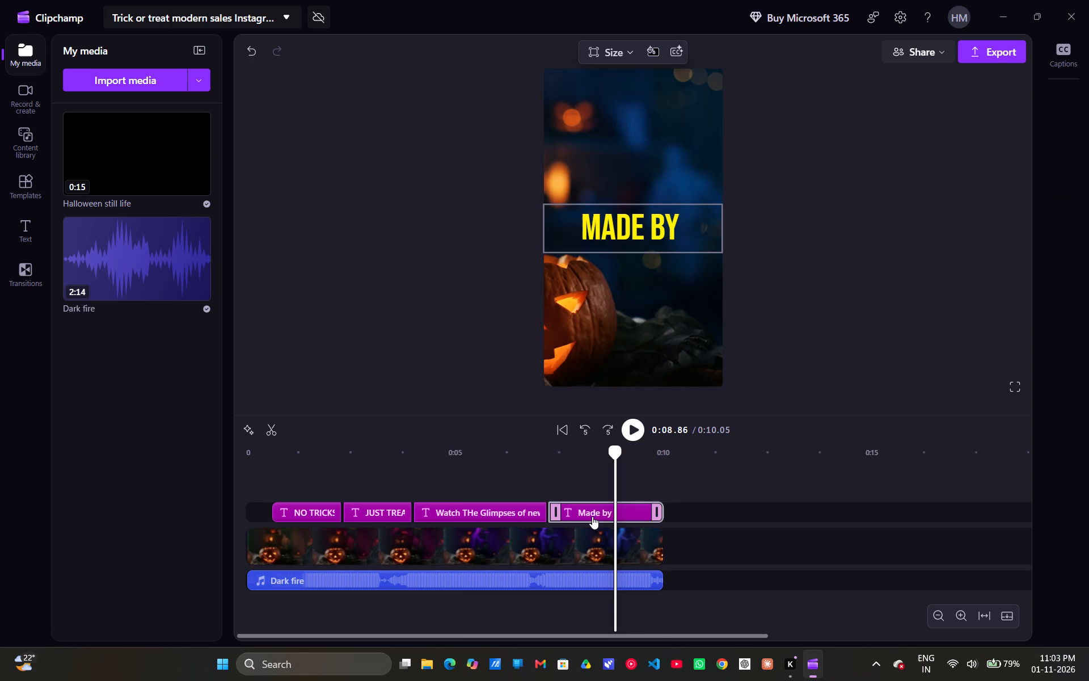
pyautogui.doubleClick(598, 509)
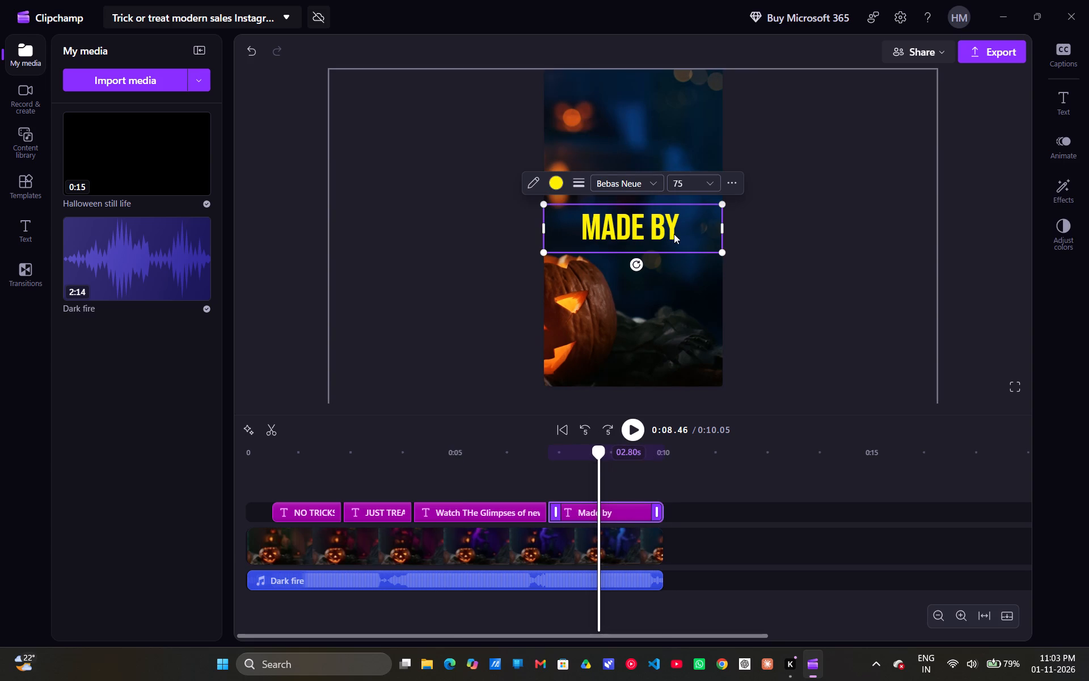
pyautogui.click(674, 234)
pyautogui.click(674, 234)
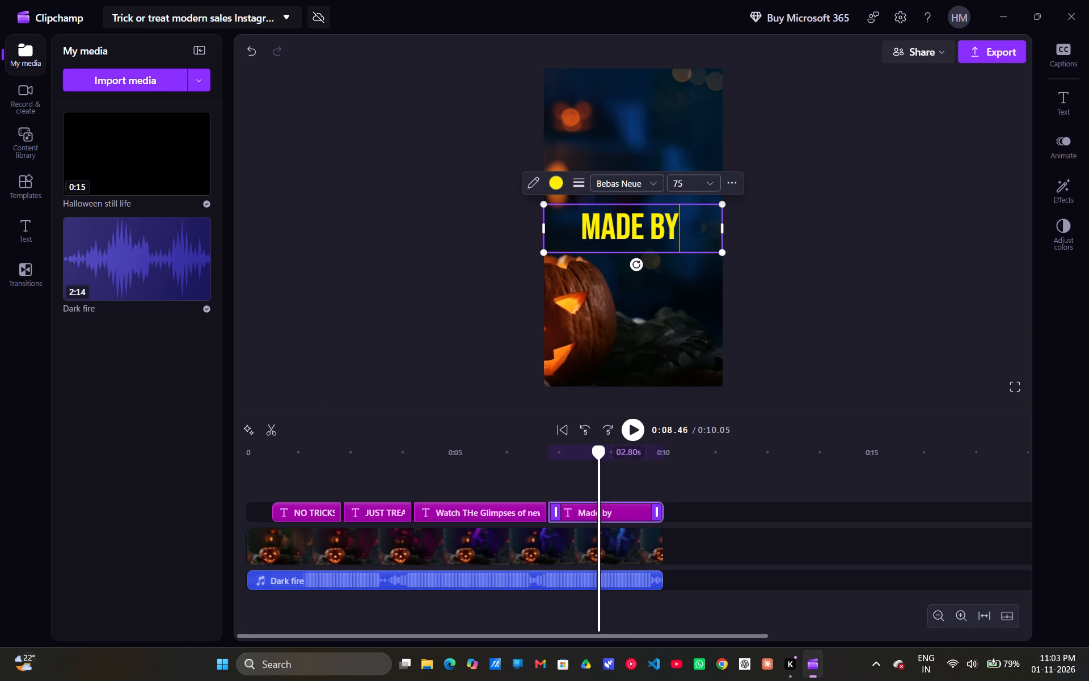
pyautogui.hotkey('shift', 'Return')
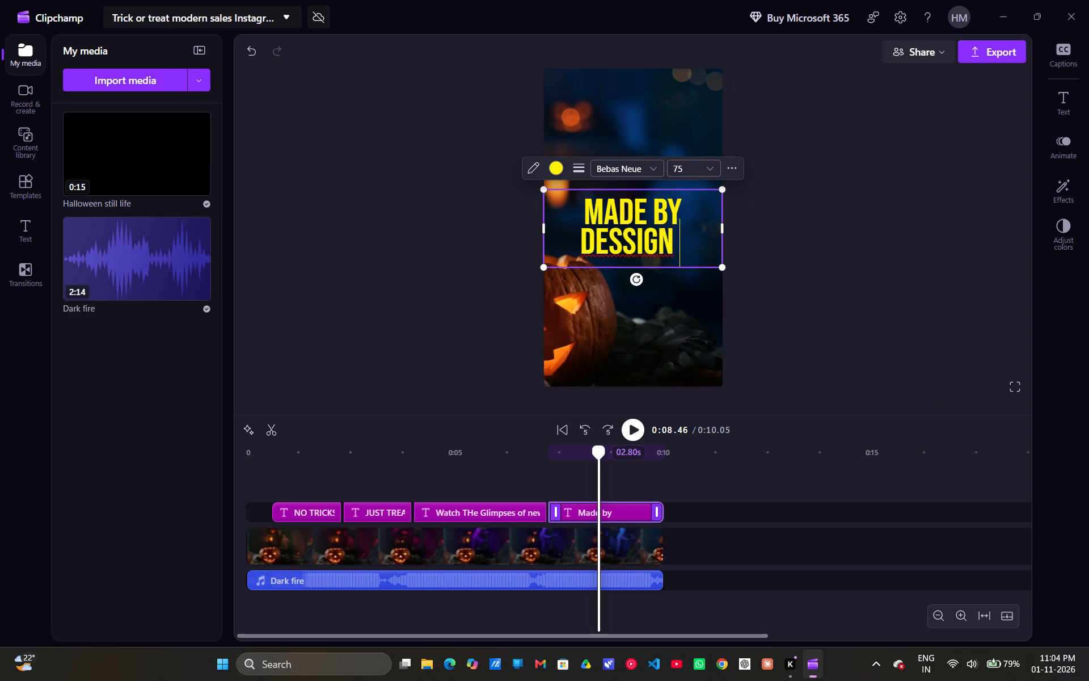
pyautogui.press('BackSpace')
pyautogui.press('BackSpace')
pyautogui.press('BackSpace')
pyautogui.press('BackSpace')
pyautogui.press('BackSpace')
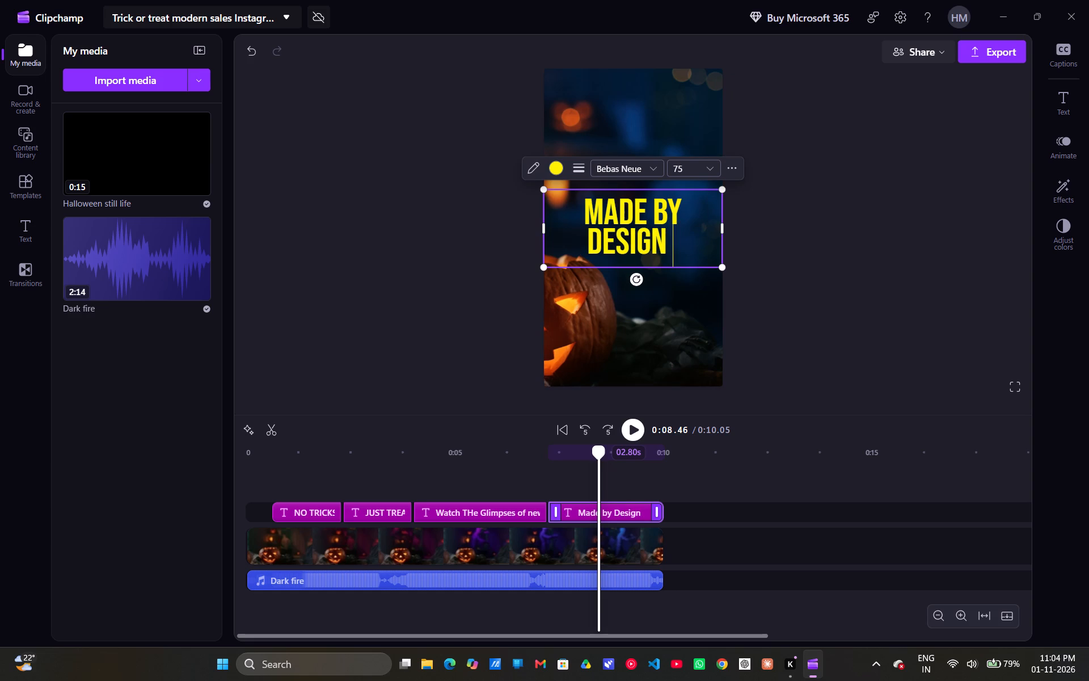
pyautogui.press('BackSpace')
pyautogui.write('BY')
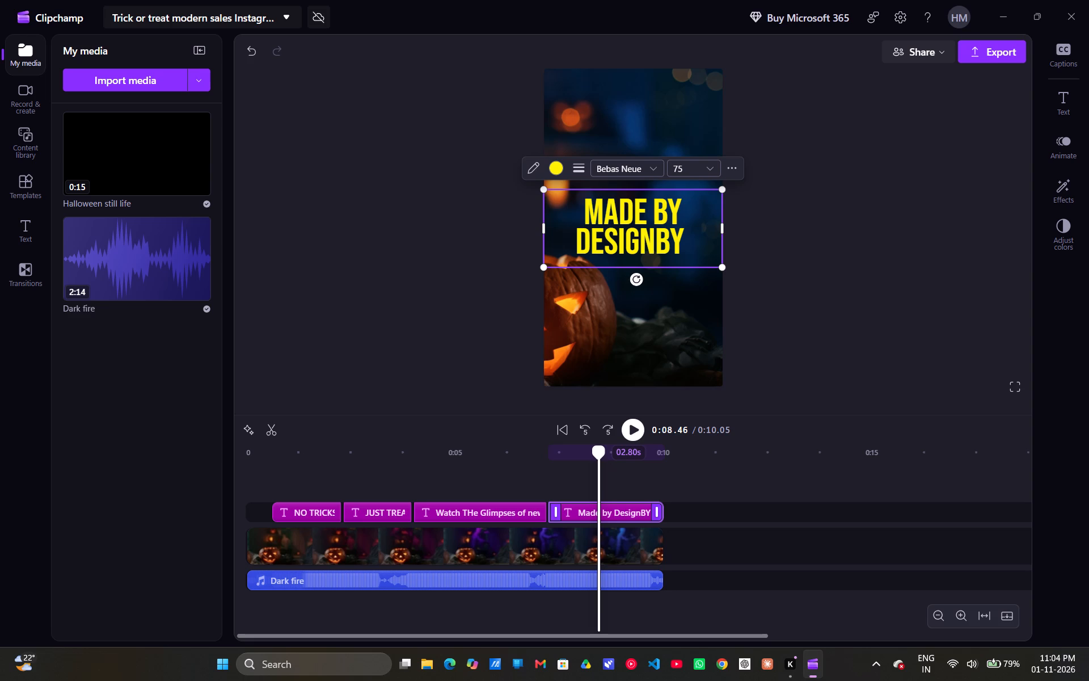
pyautogui.write('HARSHAL')
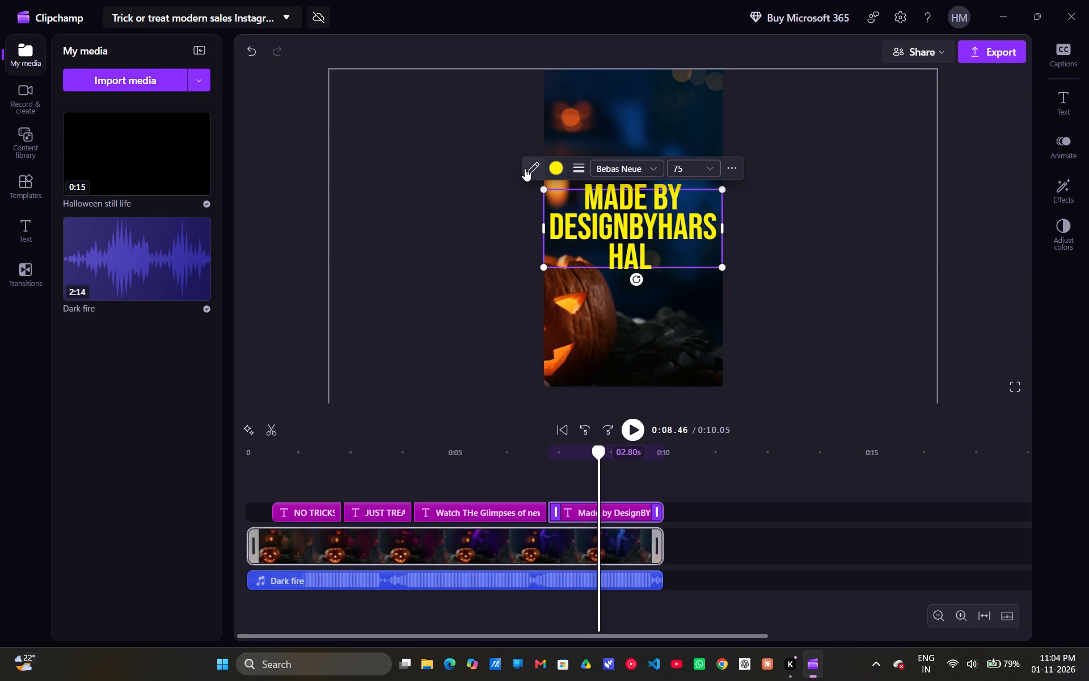
# Widen and shrink the closing title to font size 61 so "DesignBYHARSHAL" fits one line, centred horizontally in the frame.
pyautogui.moveTo(544, 191); pyautogui.dragTo(567, 215)
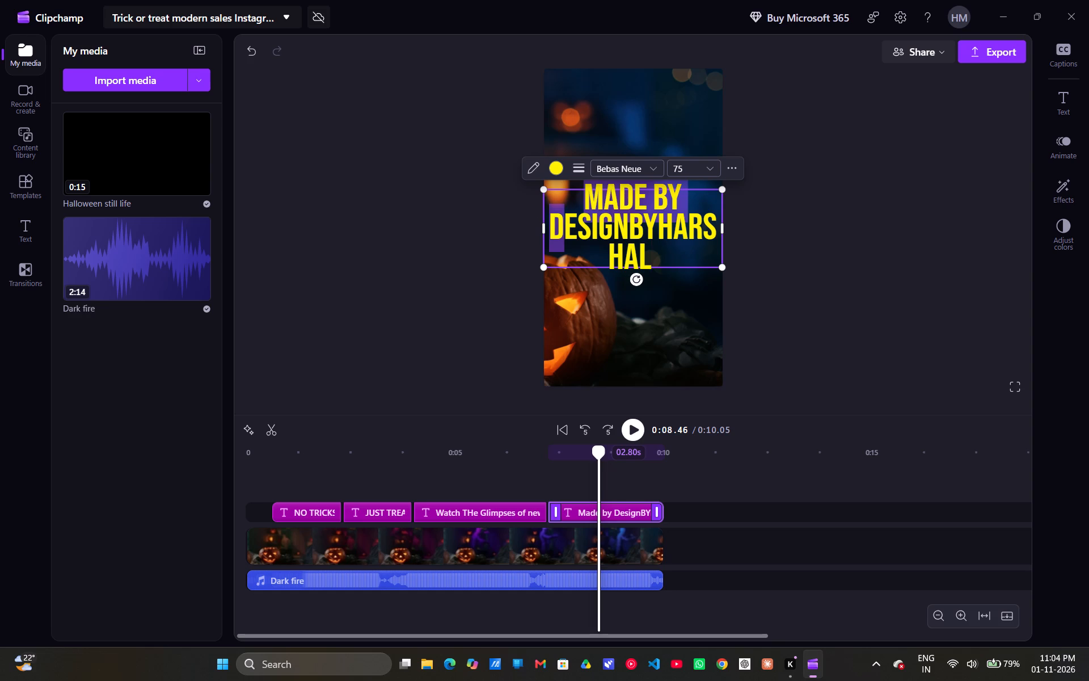
pyautogui.moveTo(542, 226); pyautogui.dragTo(522, 234)
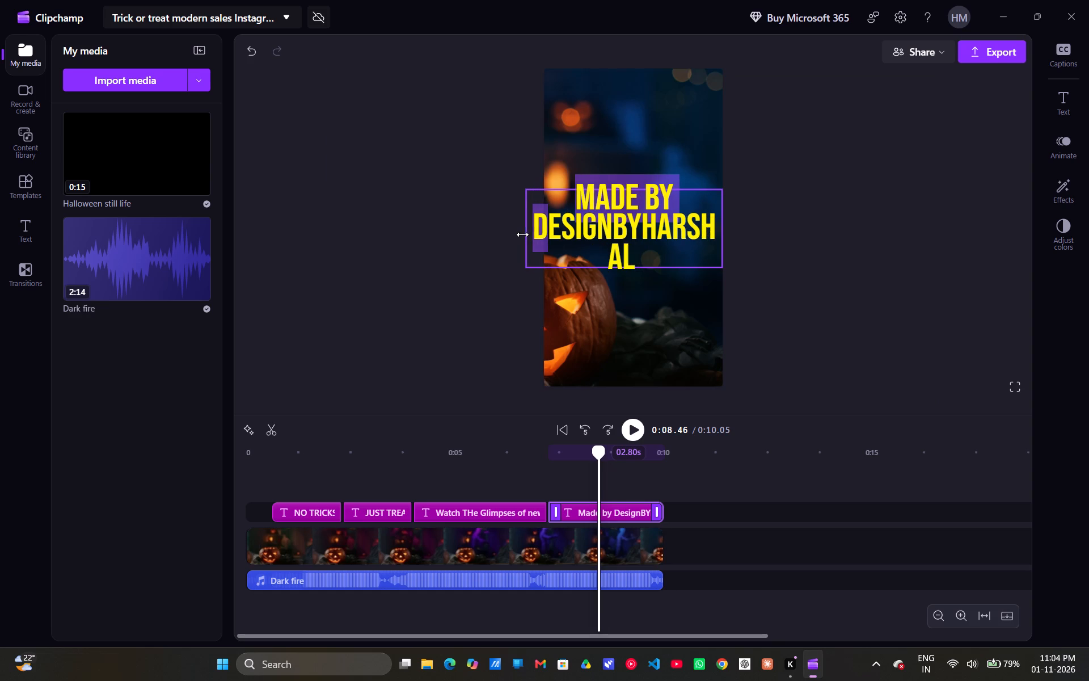
pyautogui.moveTo(522, 234); pyautogui.dragTo(478, 232)
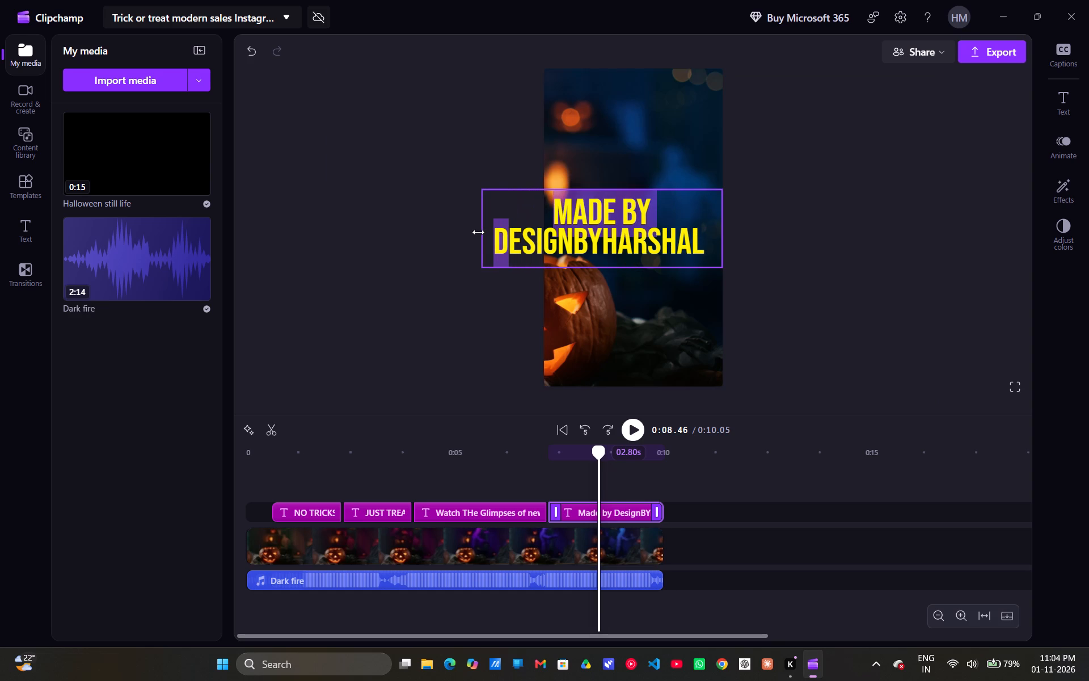
pyautogui.moveTo(478, 232); pyautogui.dragTo(484, 233)
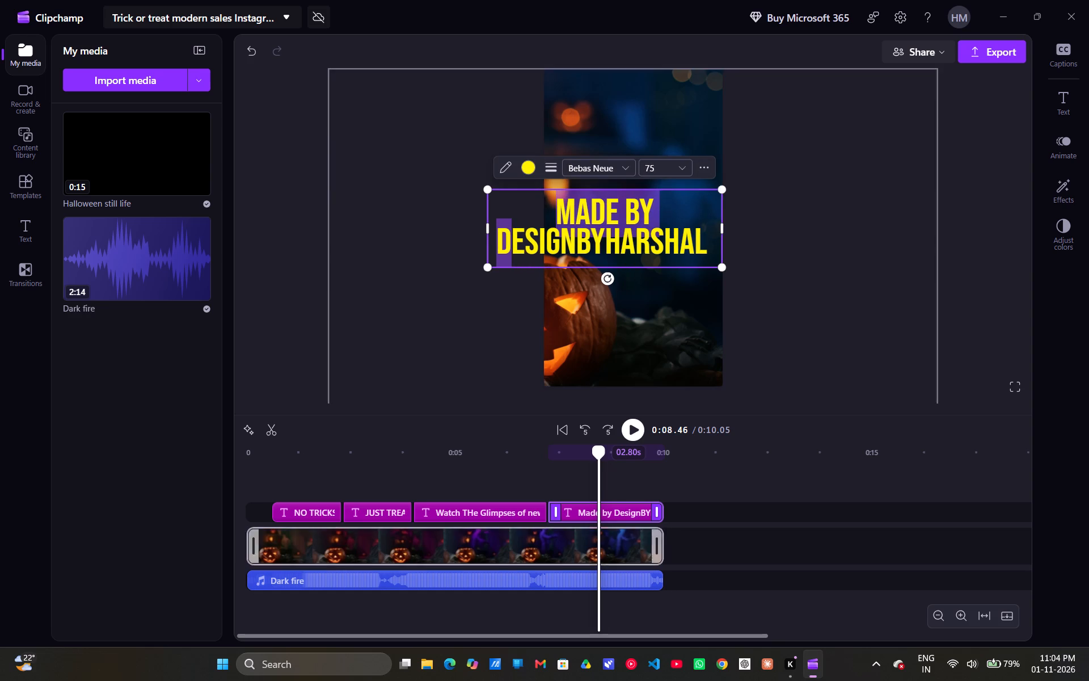
pyautogui.moveTo(720, 187); pyautogui.dragTo(702, 206)
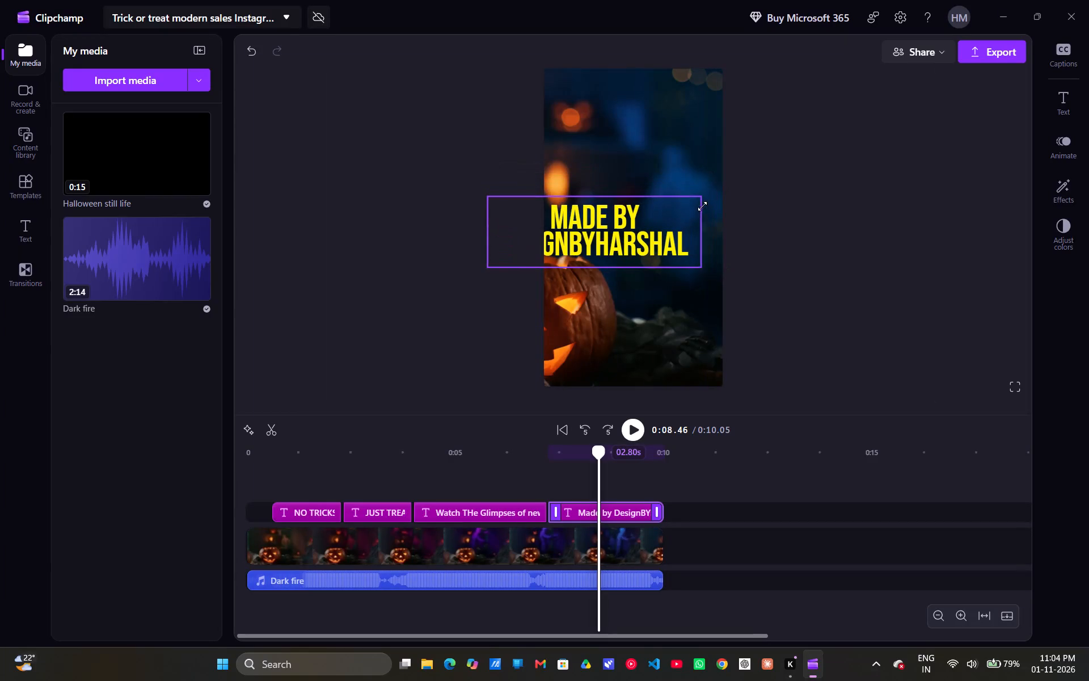
pyautogui.moveTo(702, 206); pyautogui.dragTo(686, 224)
pyautogui.moveTo(638, 213); pyautogui.dragTo(687, 190)
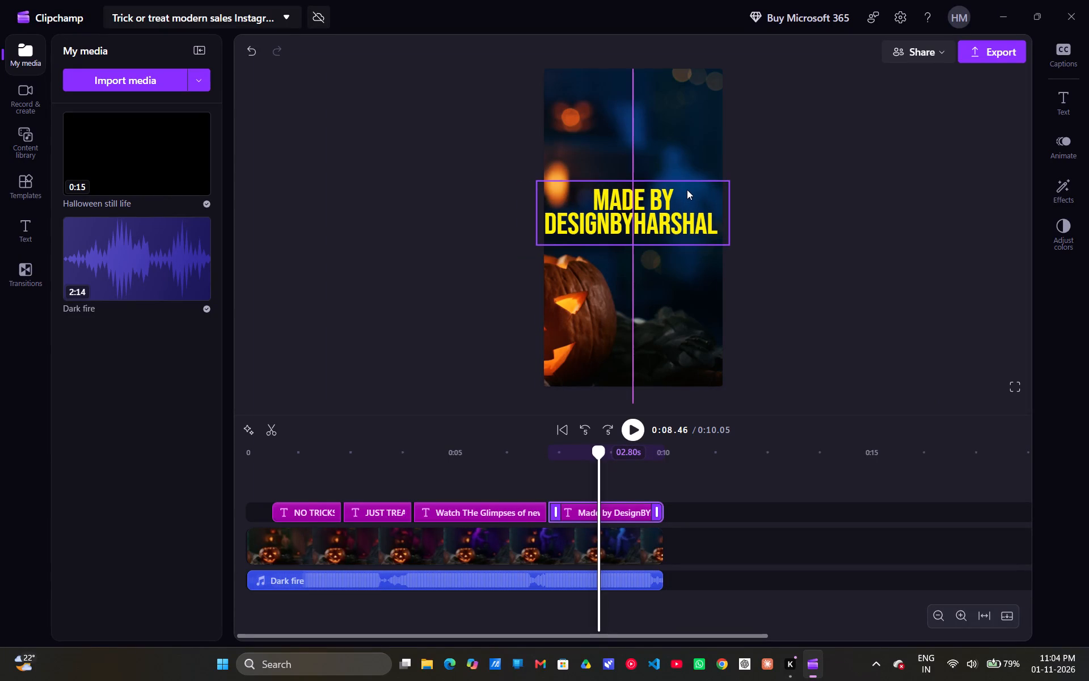
pyautogui.moveTo(687, 190); pyautogui.dragTo(690, 190)
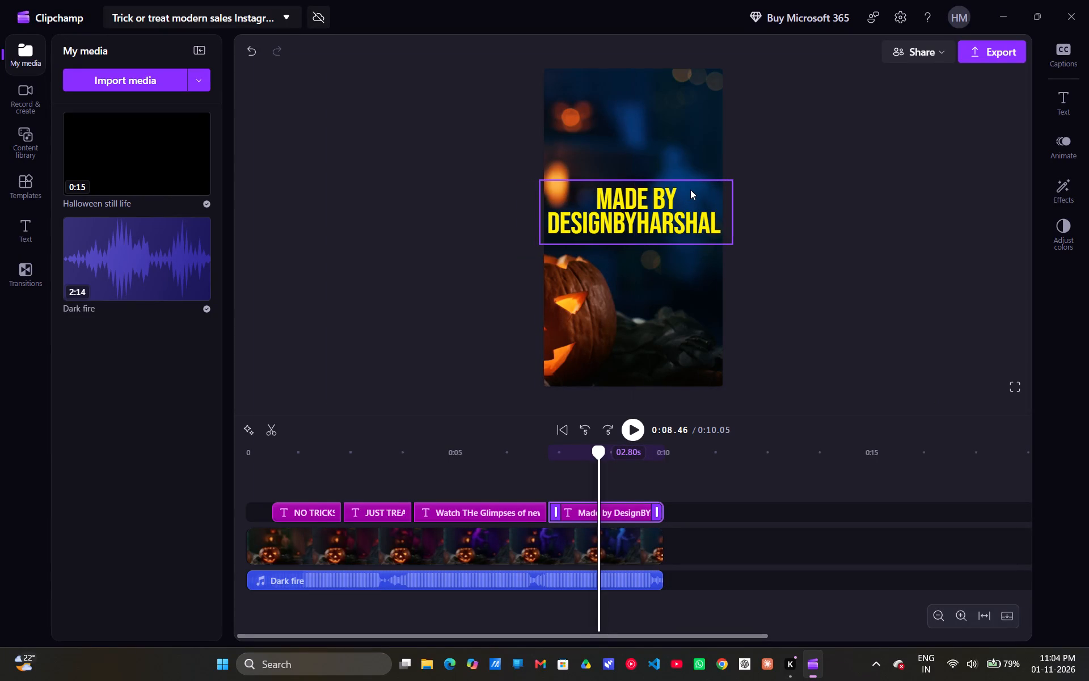
pyautogui.moveTo(690, 190); pyautogui.dragTo(687, 190)
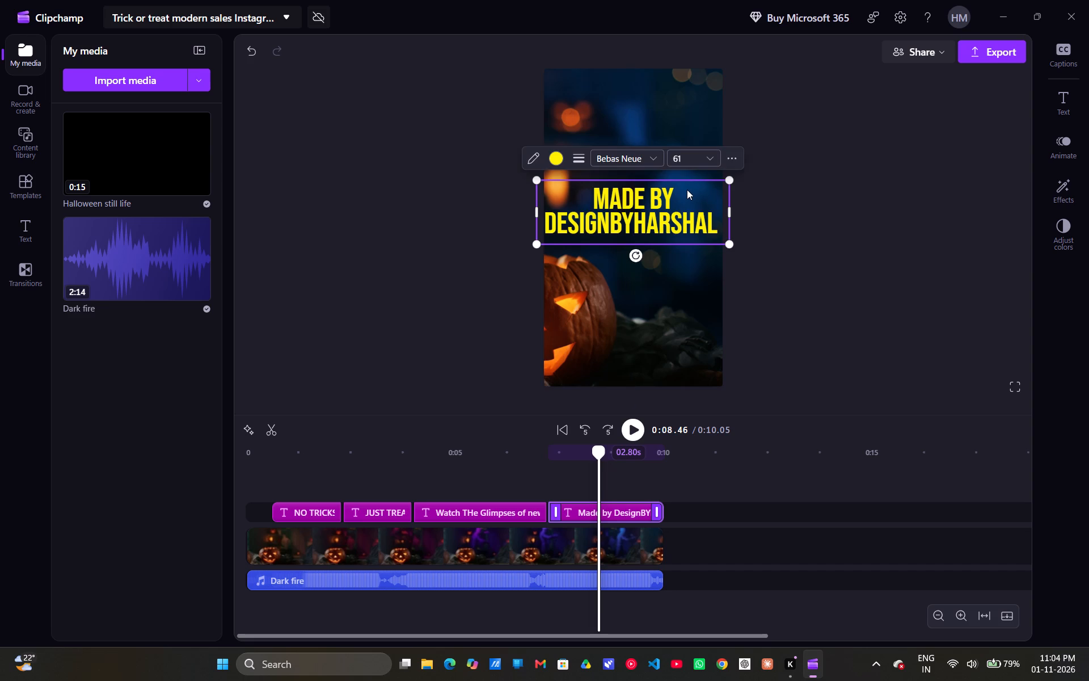
pyautogui.click(866, 233)
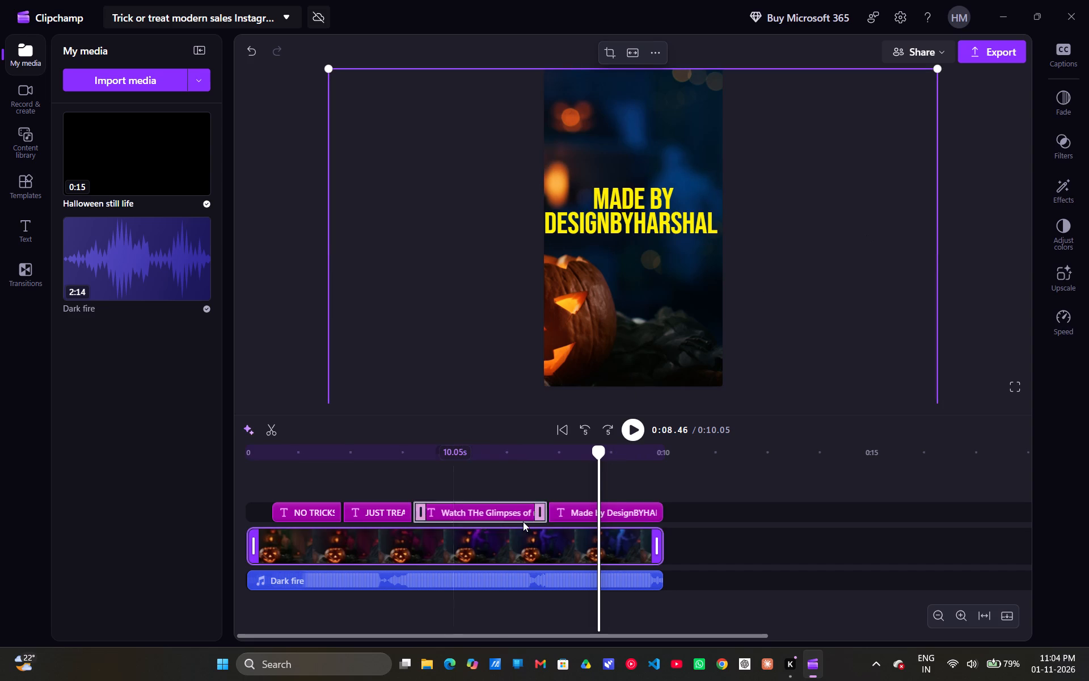
# Preview the whole edited template from the beginning to check the titles.
pyautogui.moveTo(596, 454); pyautogui.dragTo(312, 469)
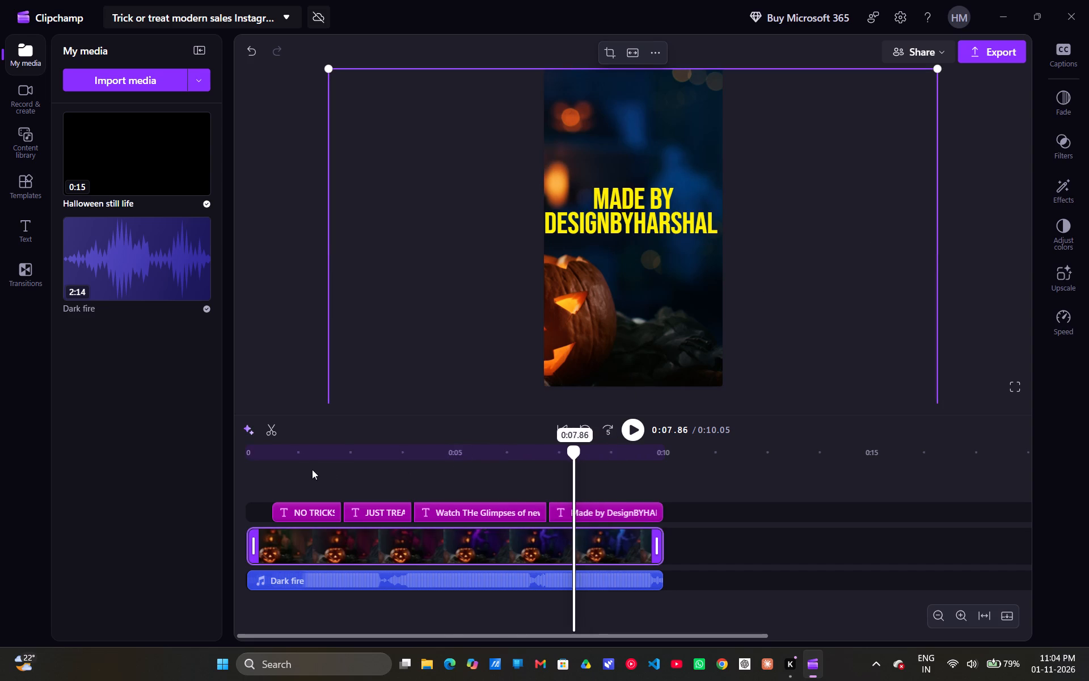
pyautogui.moveTo(312, 469); pyautogui.dragTo(162, 424)
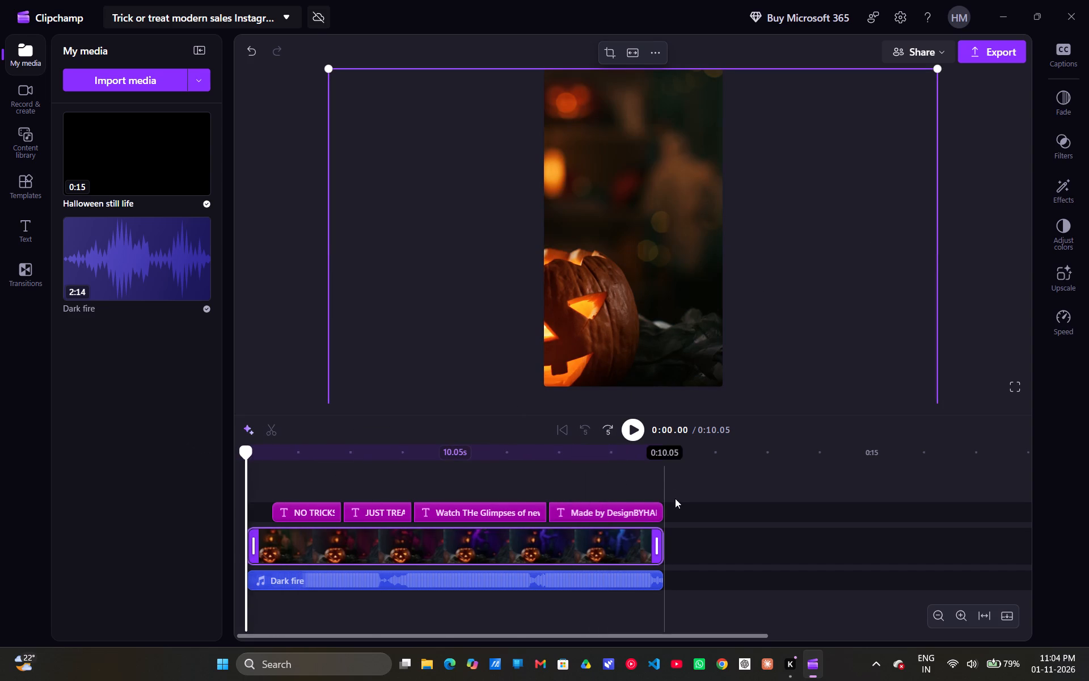
pyautogui.click(634, 437)
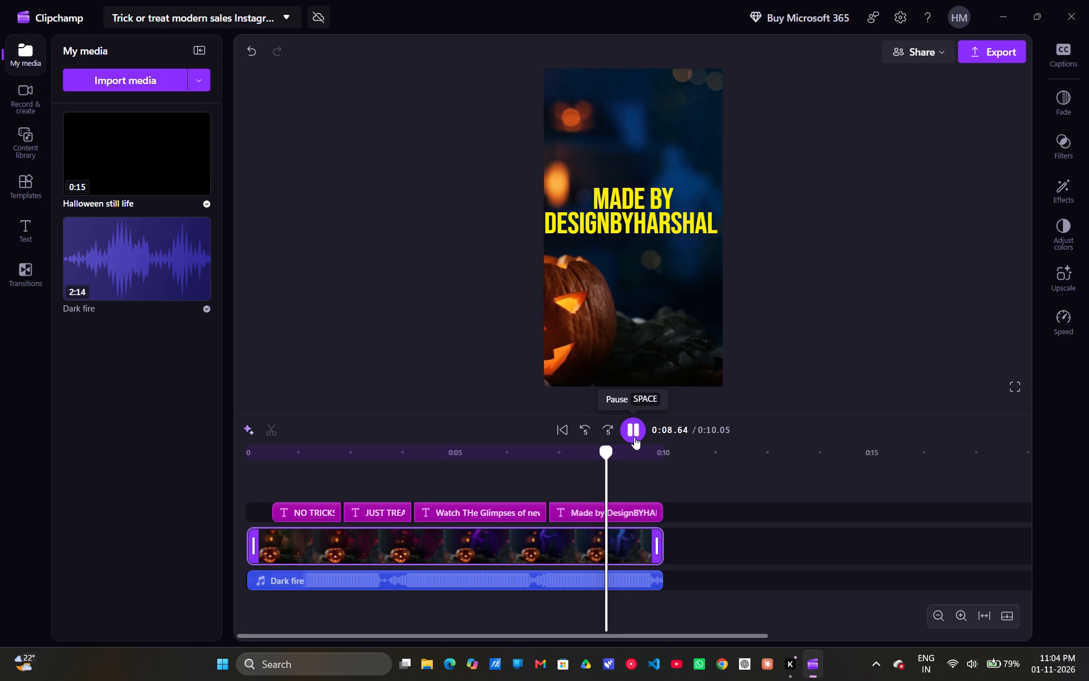
pyautogui.click(634, 437)
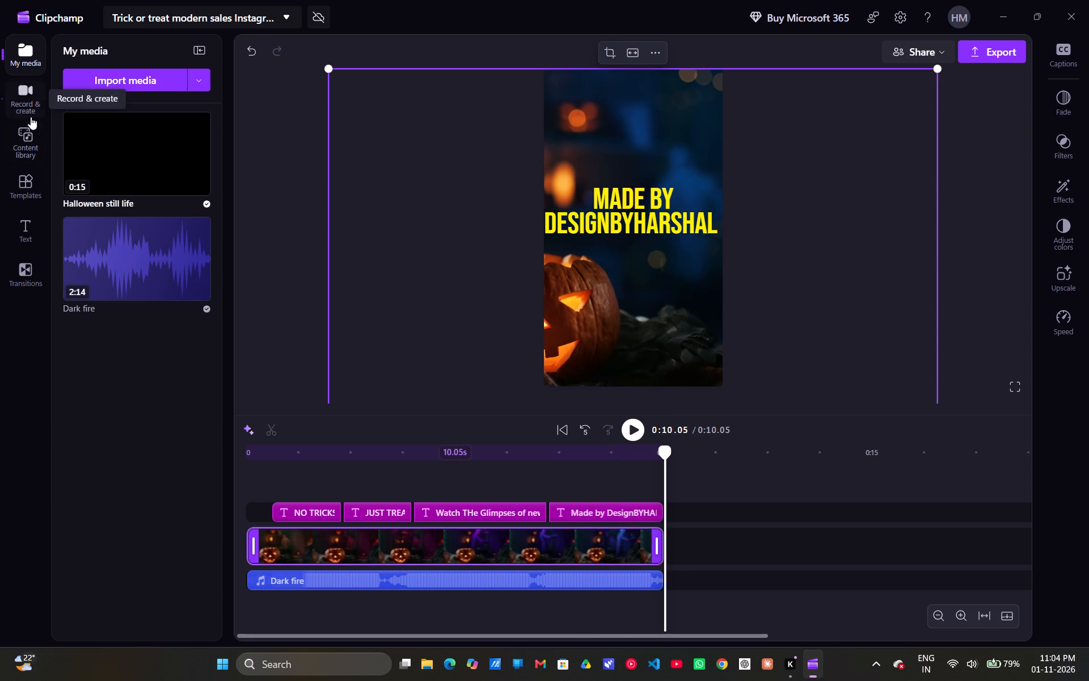
pyautogui.click(150, 73)
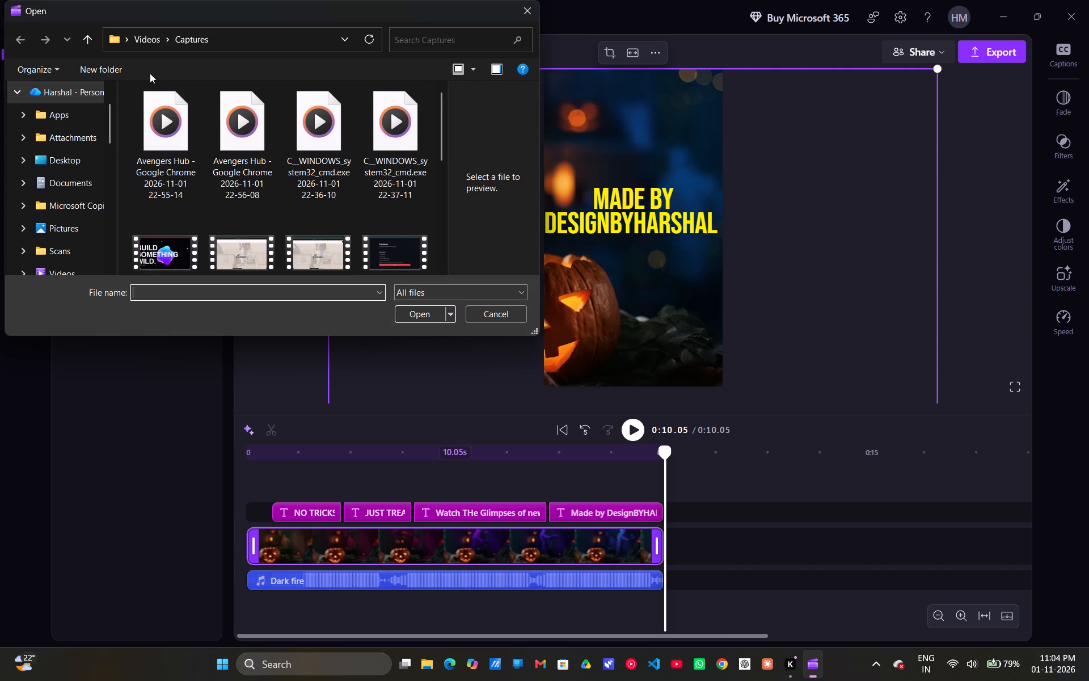
pyautogui.click(171, 141)
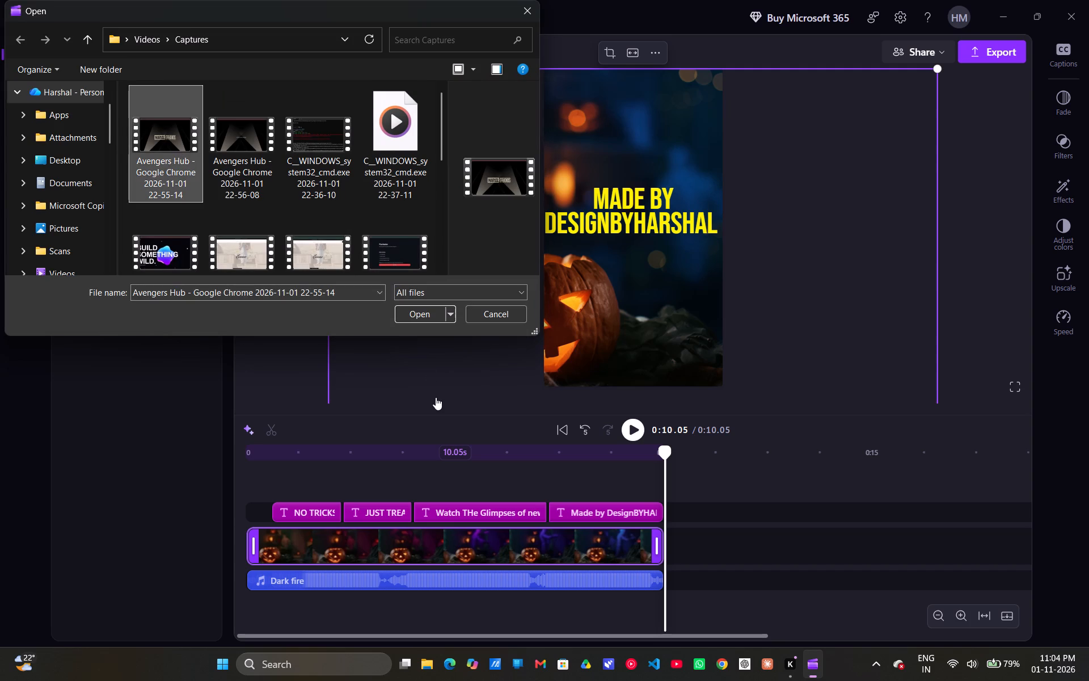
pyautogui.click(420, 314)
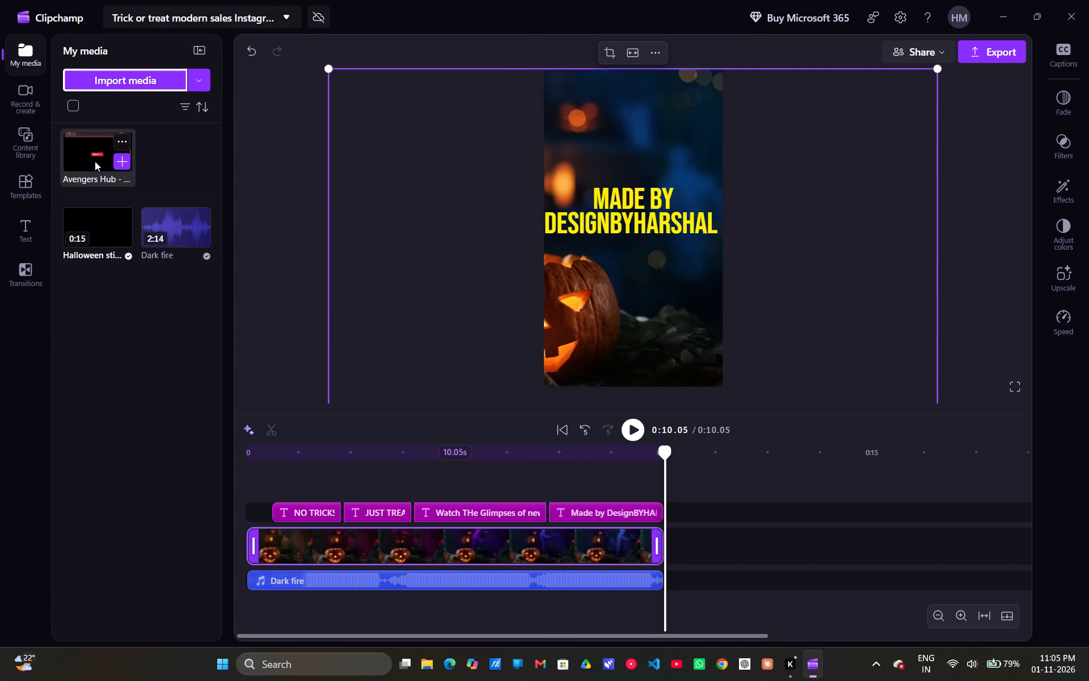
pyautogui.moveTo(95, 161); pyautogui.dragTo(698, 557)
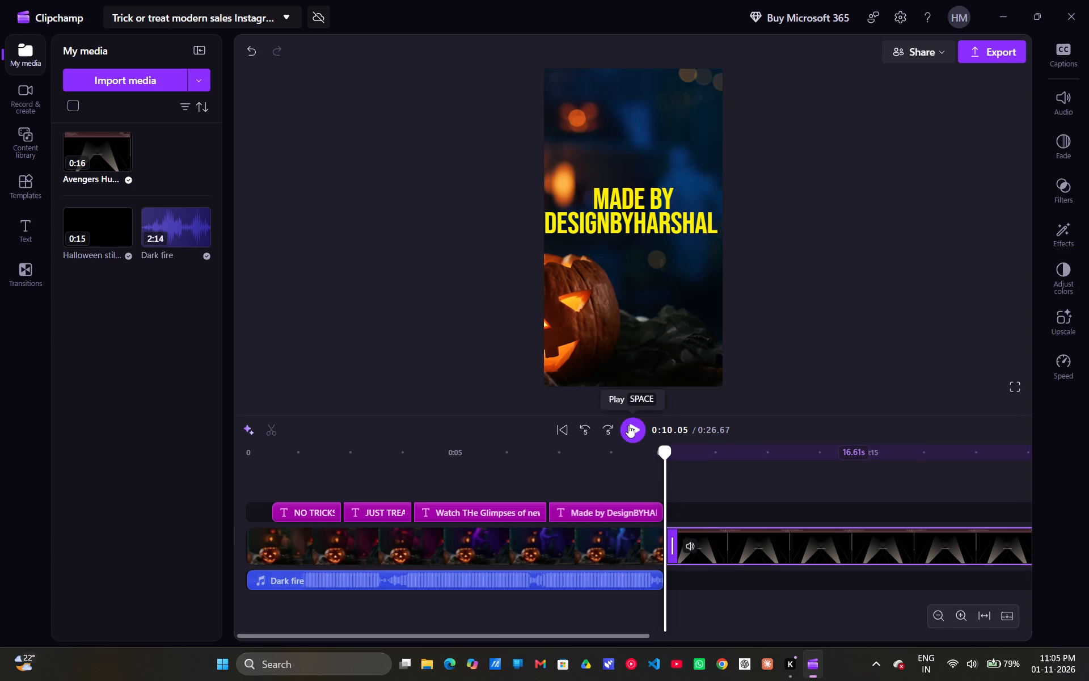
# Preview the added Avengers Hub clip from its start.
pyautogui.click(628, 425)
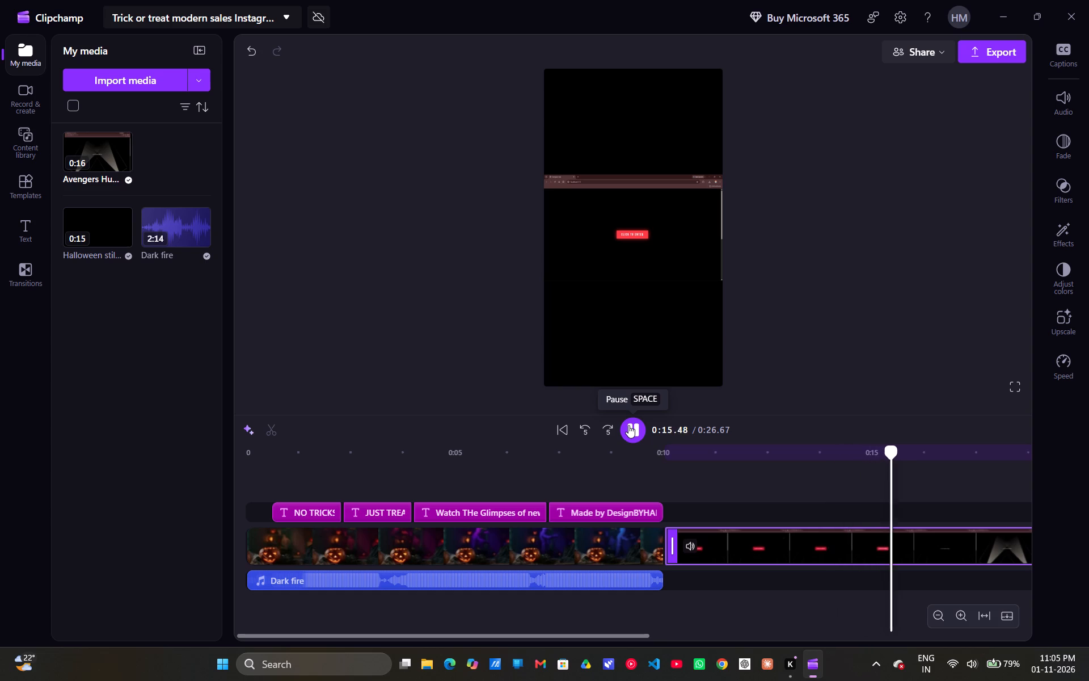
pyautogui.click(628, 425)
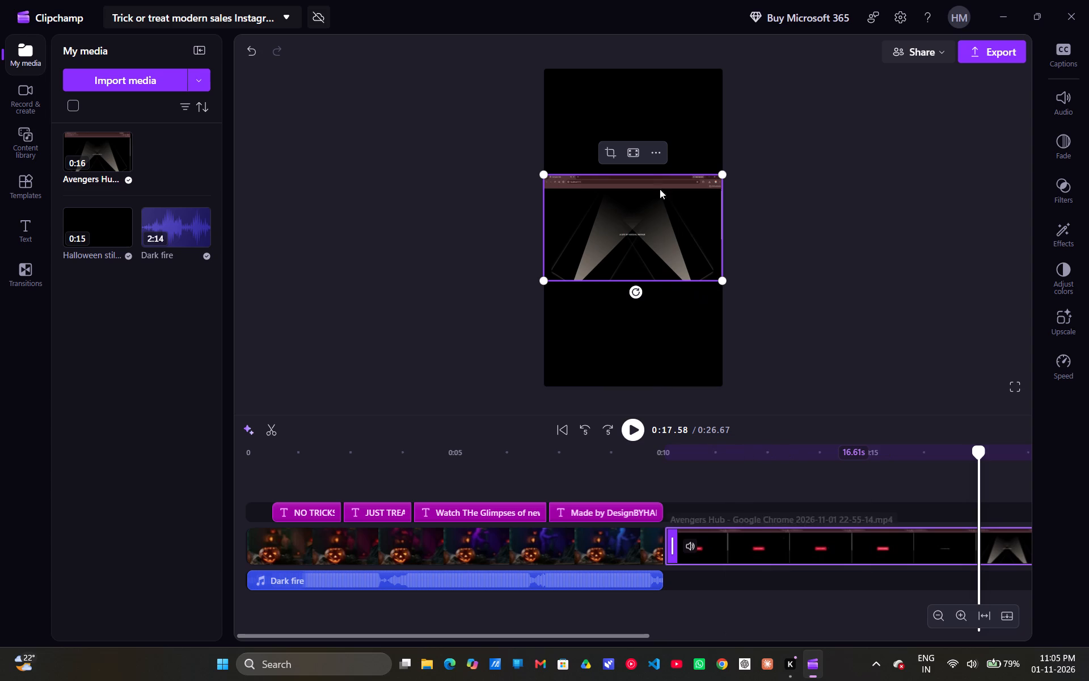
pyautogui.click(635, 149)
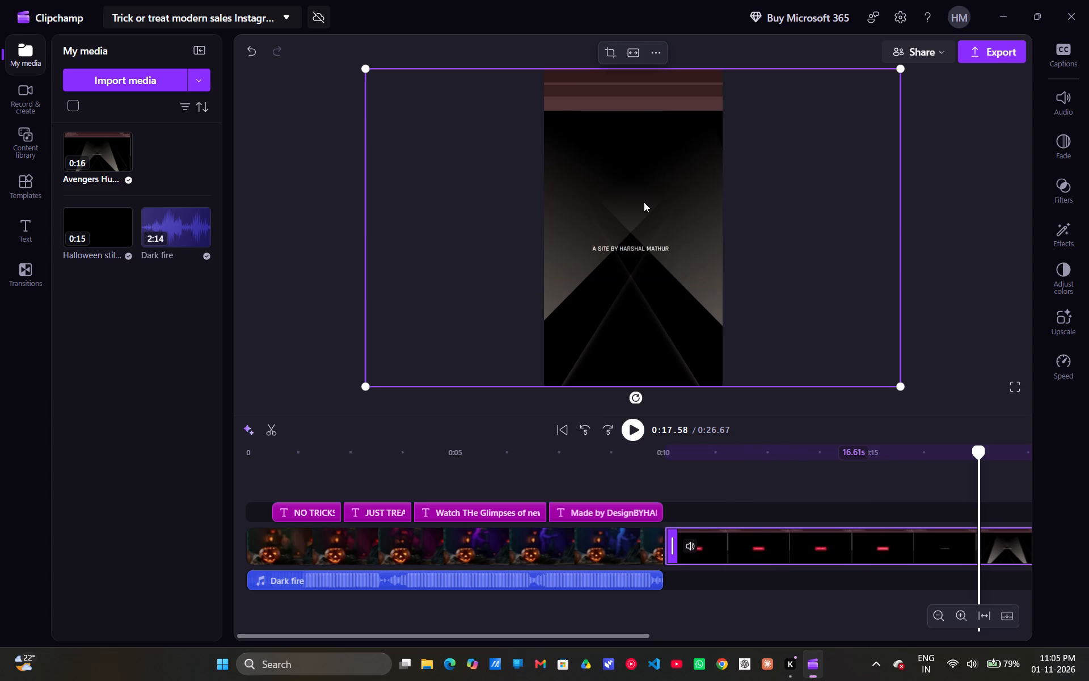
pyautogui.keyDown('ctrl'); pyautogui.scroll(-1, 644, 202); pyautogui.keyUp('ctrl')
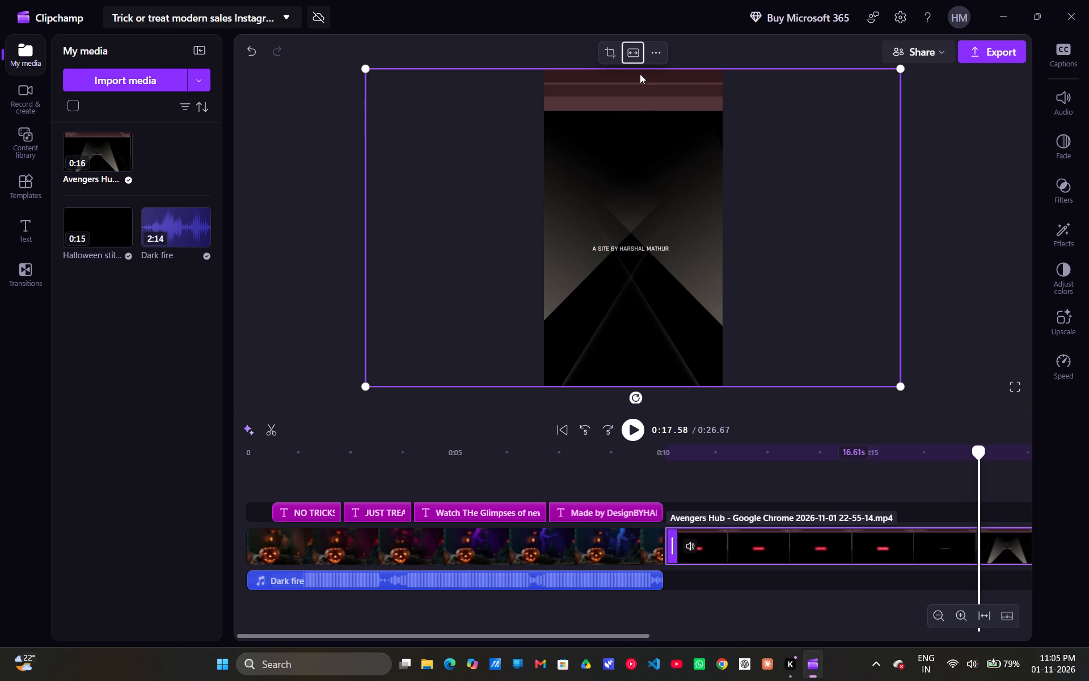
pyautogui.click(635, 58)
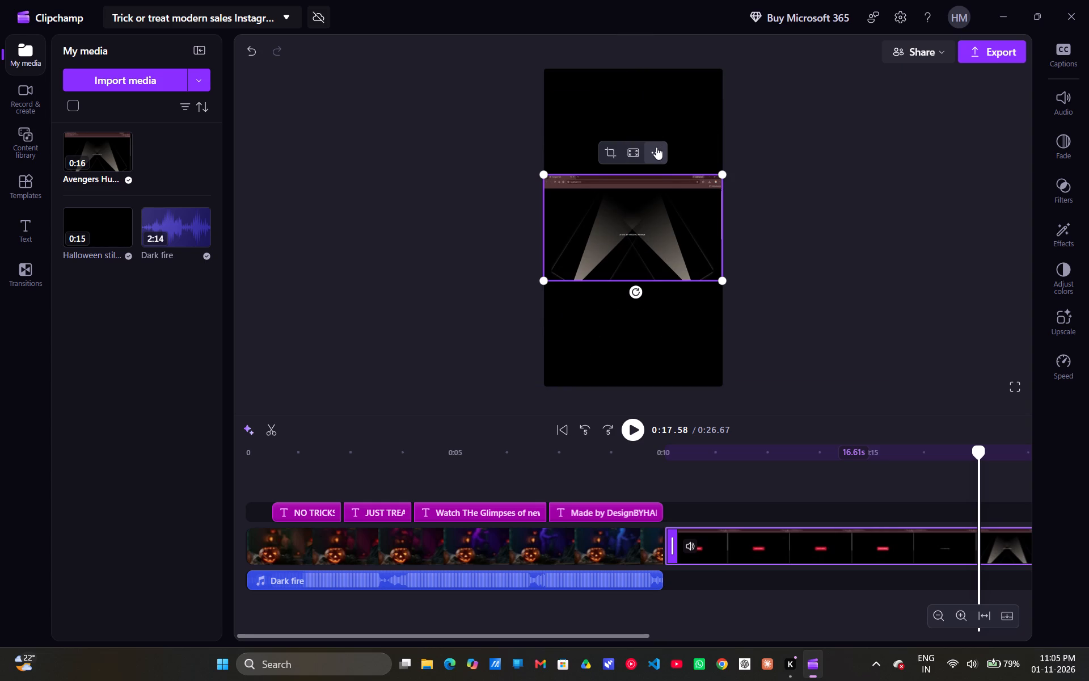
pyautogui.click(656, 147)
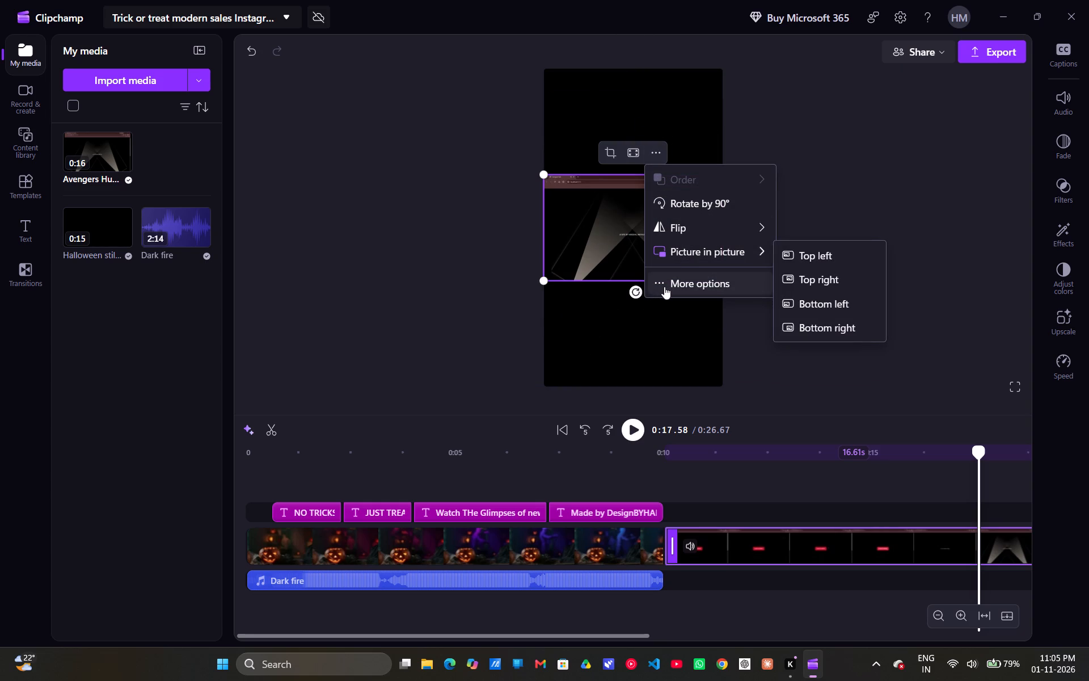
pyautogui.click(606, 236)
# Resize the Avengers Hub clip to fill the vertical frame.
pyautogui.rightClick(606, 236)
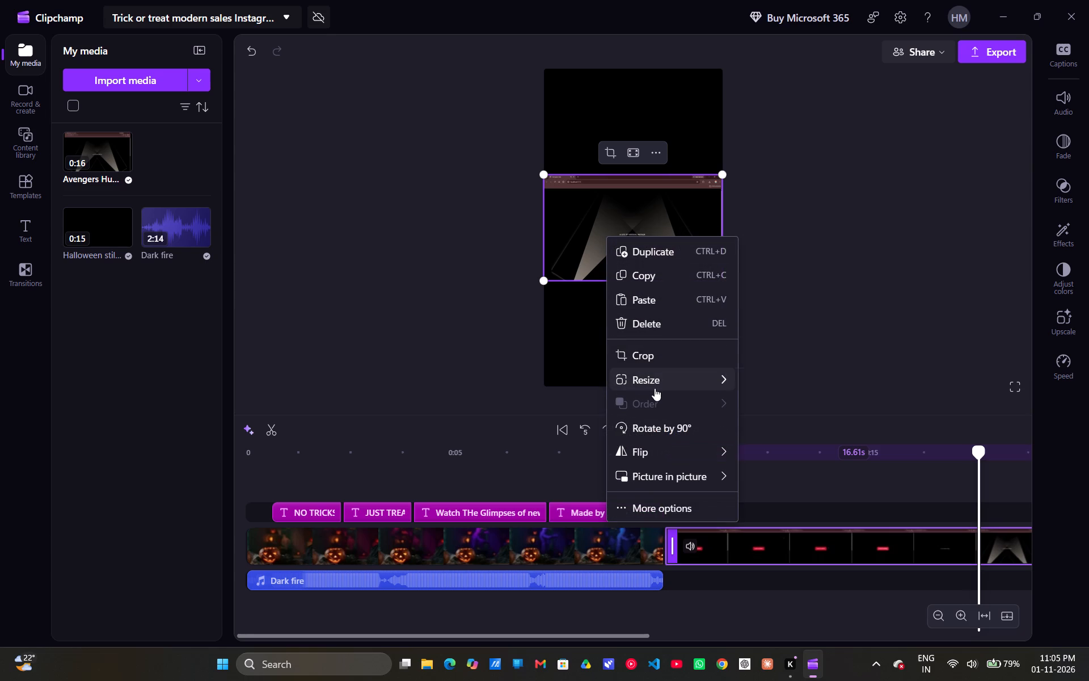
pyautogui.click(780, 414)
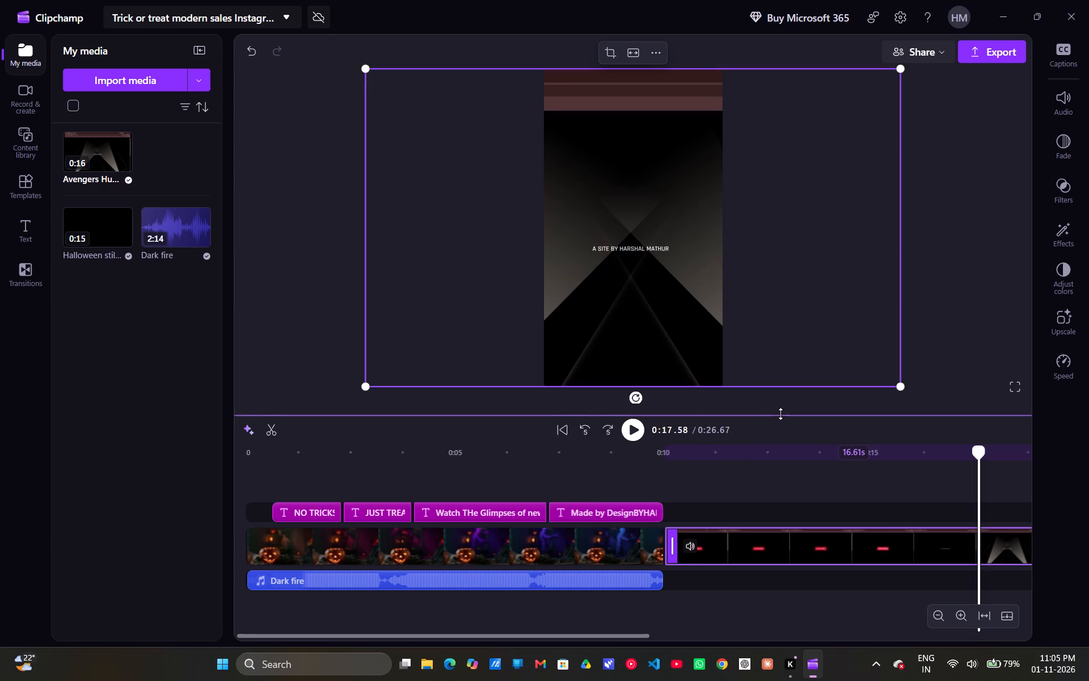
pyautogui.click(831, 284)
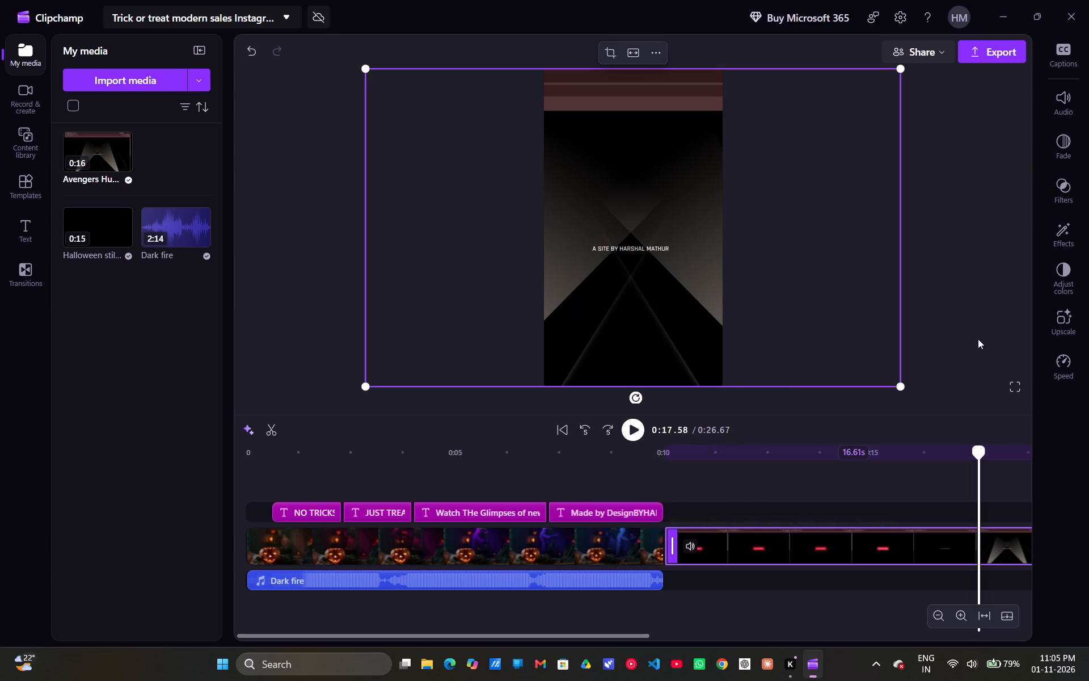
pyautogui.click(978, 339)
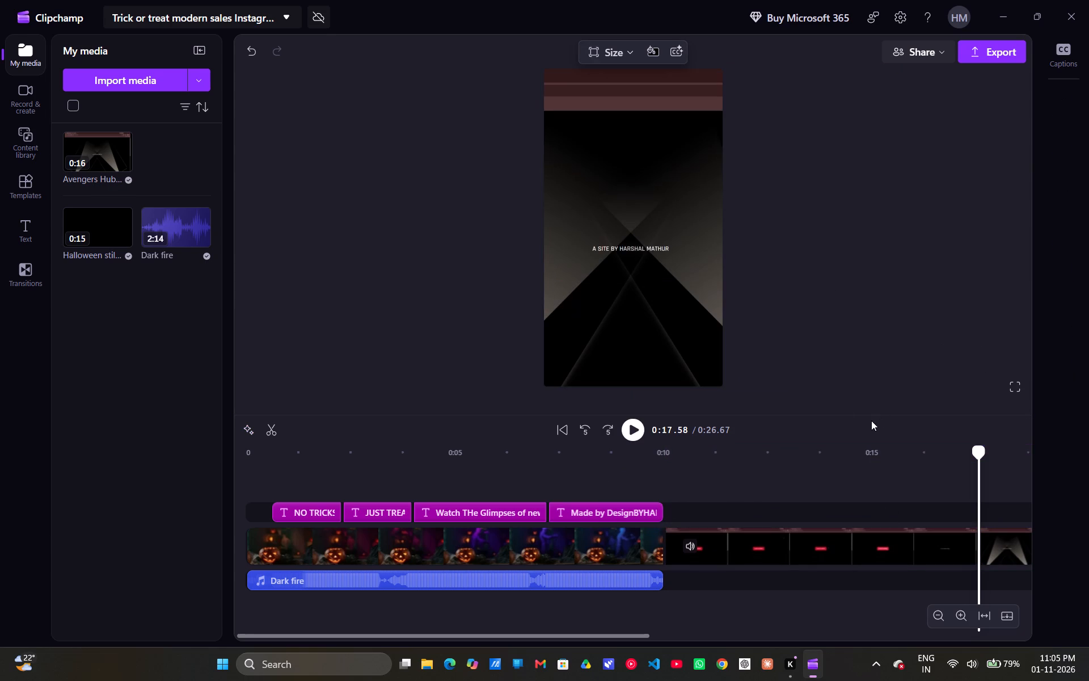
# Trim the start of the Avengers Hub clip to a length of about 15.67 s and close the gap after the Halloween clip.
pyautogui.click(762, 550)
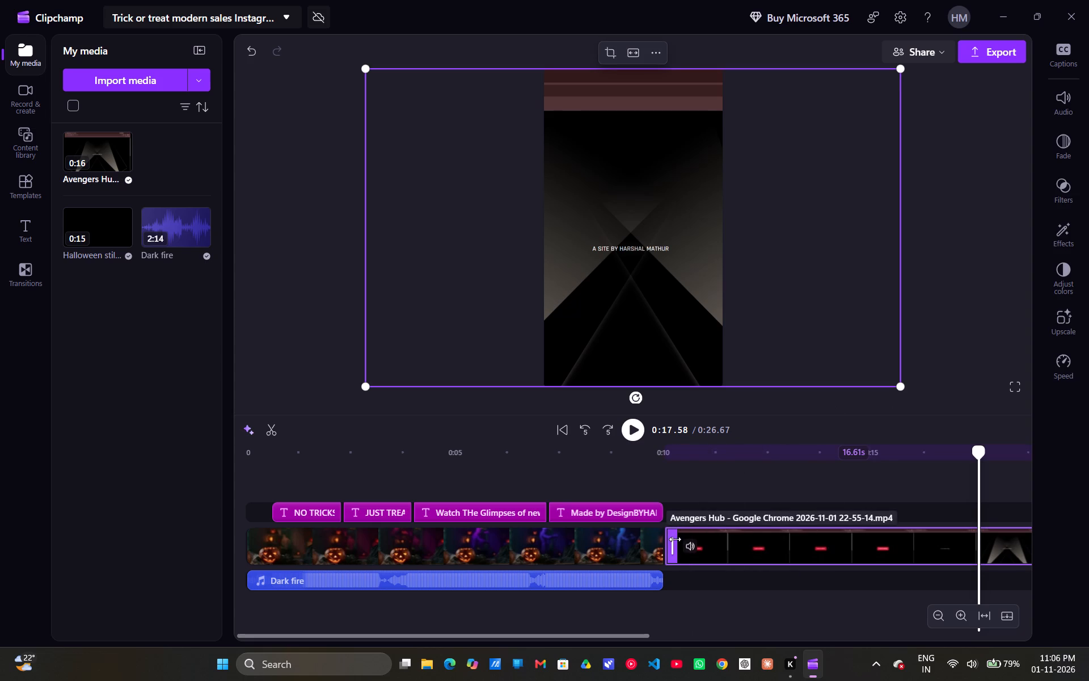
pyautogui.moveTo(674, 539); pyautogui.dragTo(714, 536)
pyautogui.moveTo(805, 538); pyautogui.dragTo(767, 536)
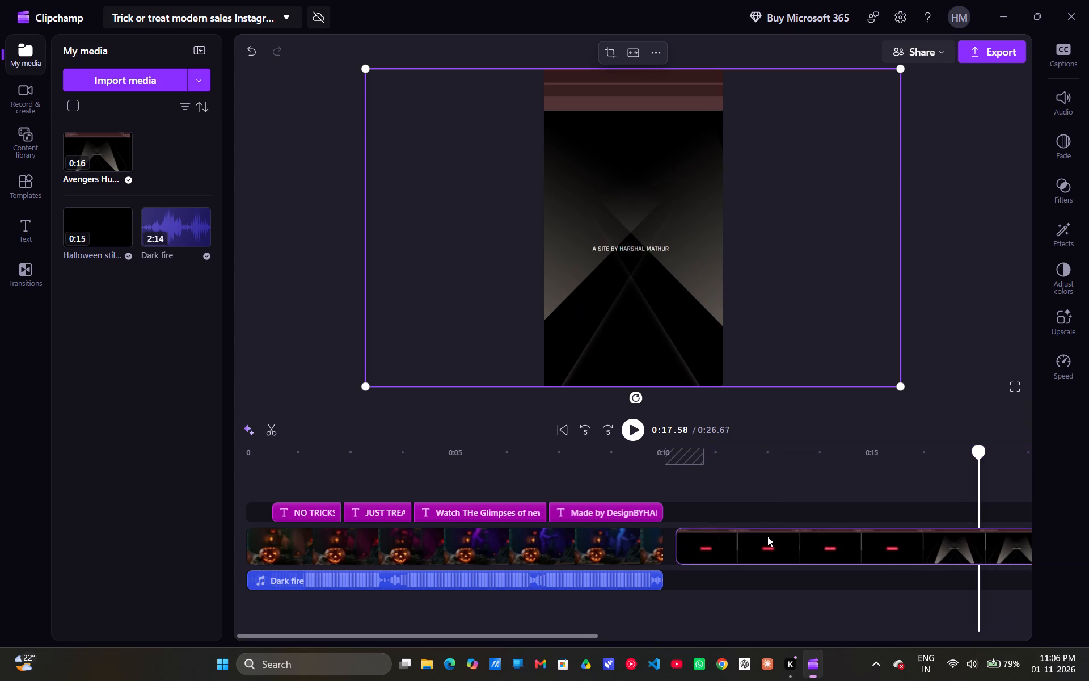
pyautogui.moveTo(767, 536); pyautogui.dragTo(758, 535)
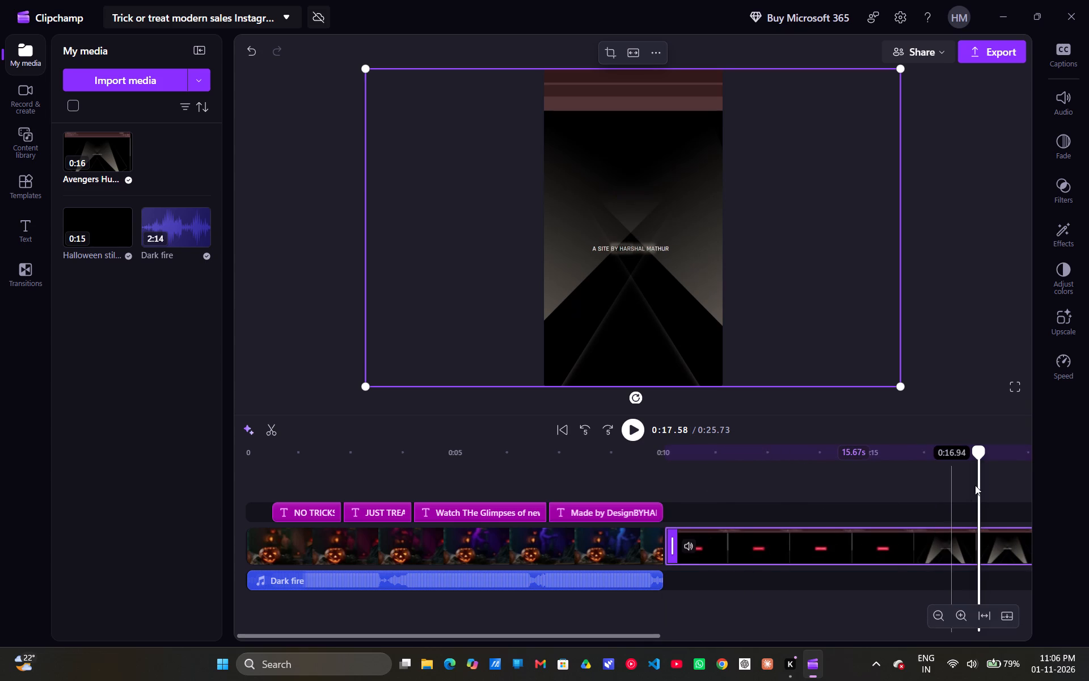
# Play the video from just before the Avengers Hub clip through to its end.
pyautogui.moveTo(980, 454); pyautogui.dragTo(621, 443)
pyautogui.click(634, 425)
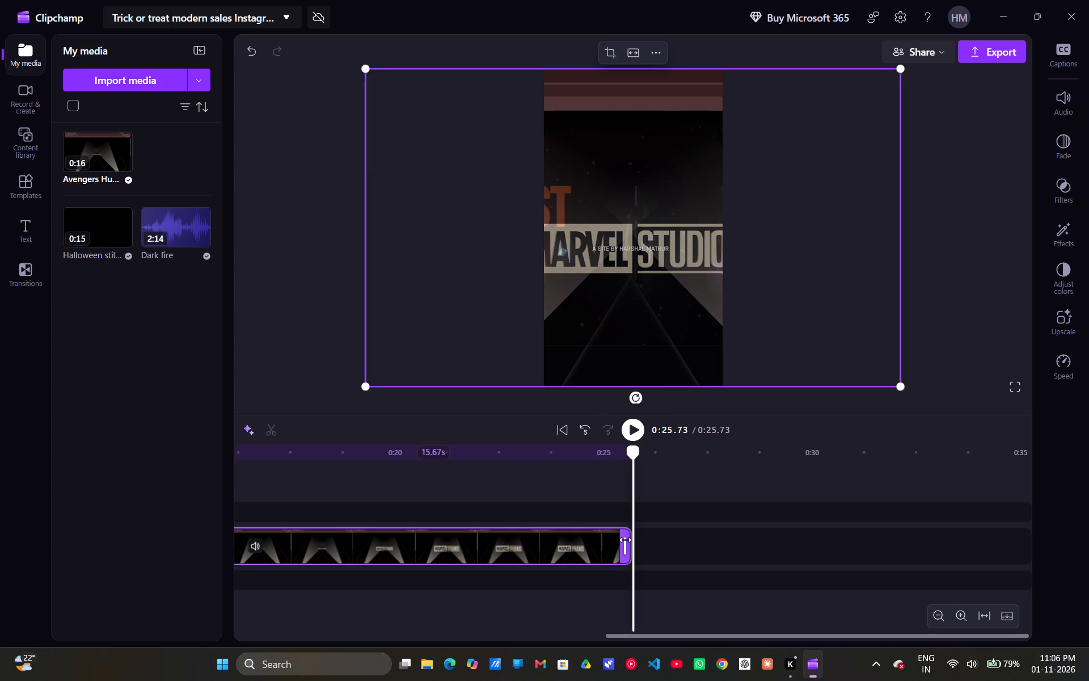
# Trim the end of the Avengers Hub clip to a length of about 15.35 s.
pyautogui.moveTo(625, 540); pyautogui.dragTo(641, 543)
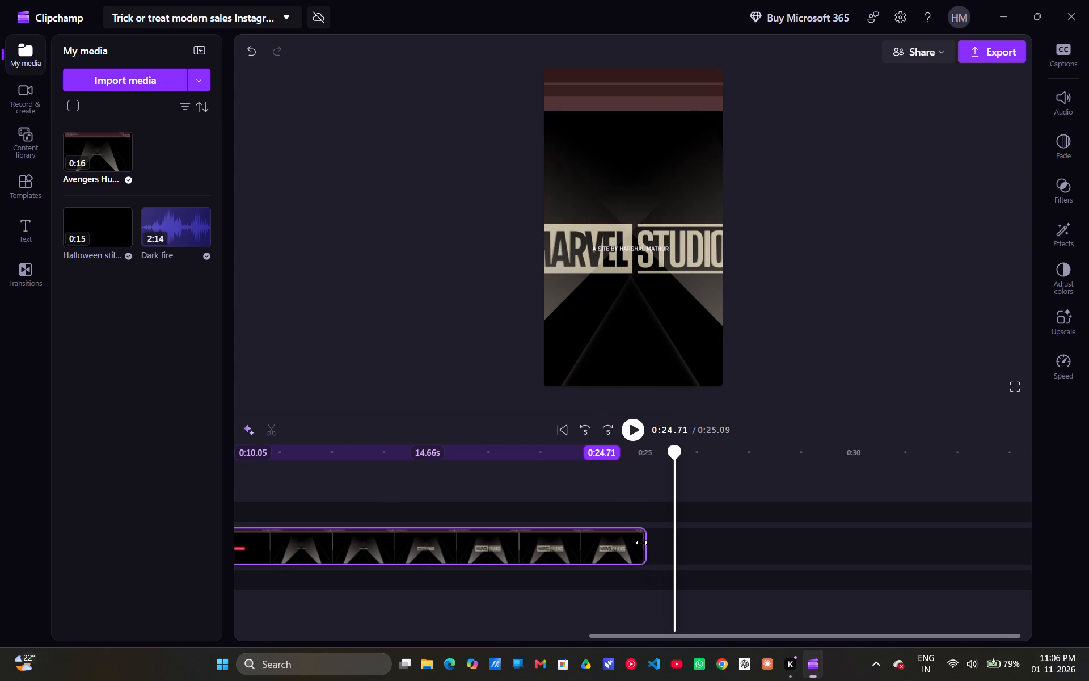
pyautogui.moveTo(641, 543); pyautogui.dragTo(653, 543)
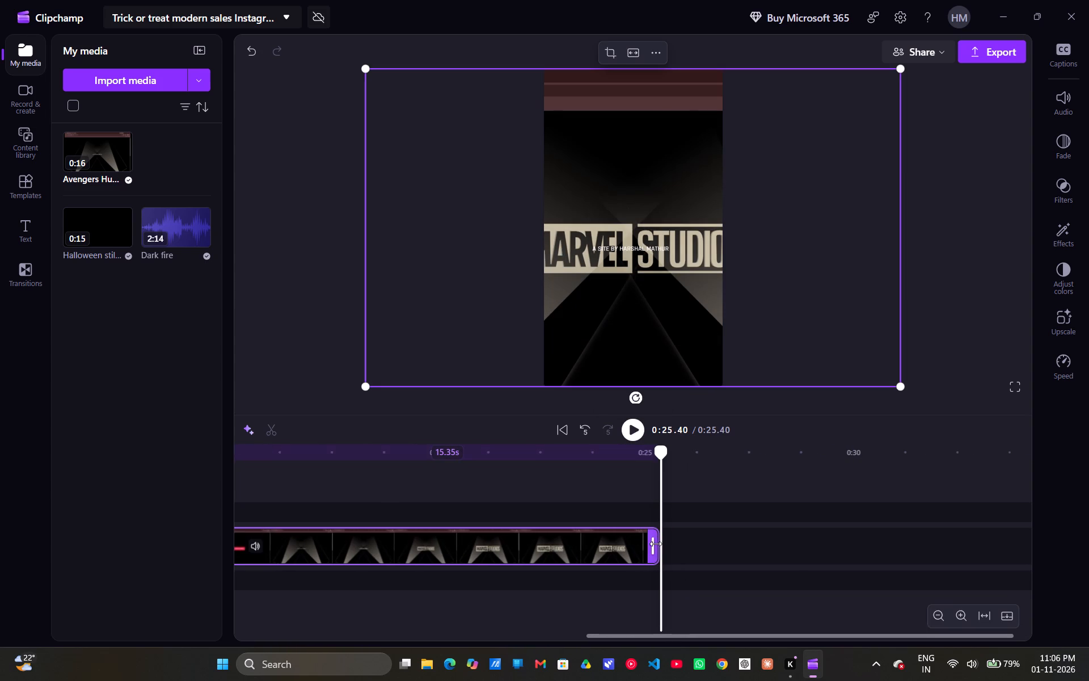
# Examine the Avengers Hub clip to find where the click-to-enter screen changes to the site credit and intro.
pyautogui.moveTo(662, 455); pyautogui.dragTo(493, 457)
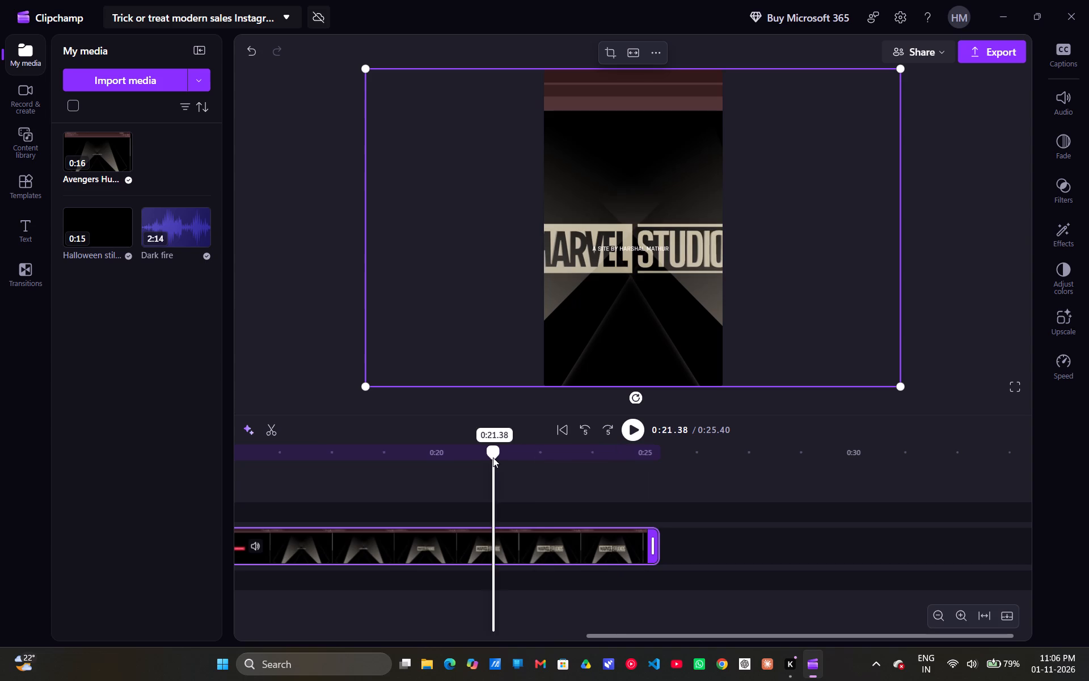
pyautogui.moveTo(493, 457); pyautogui.dragTo(221, 480)
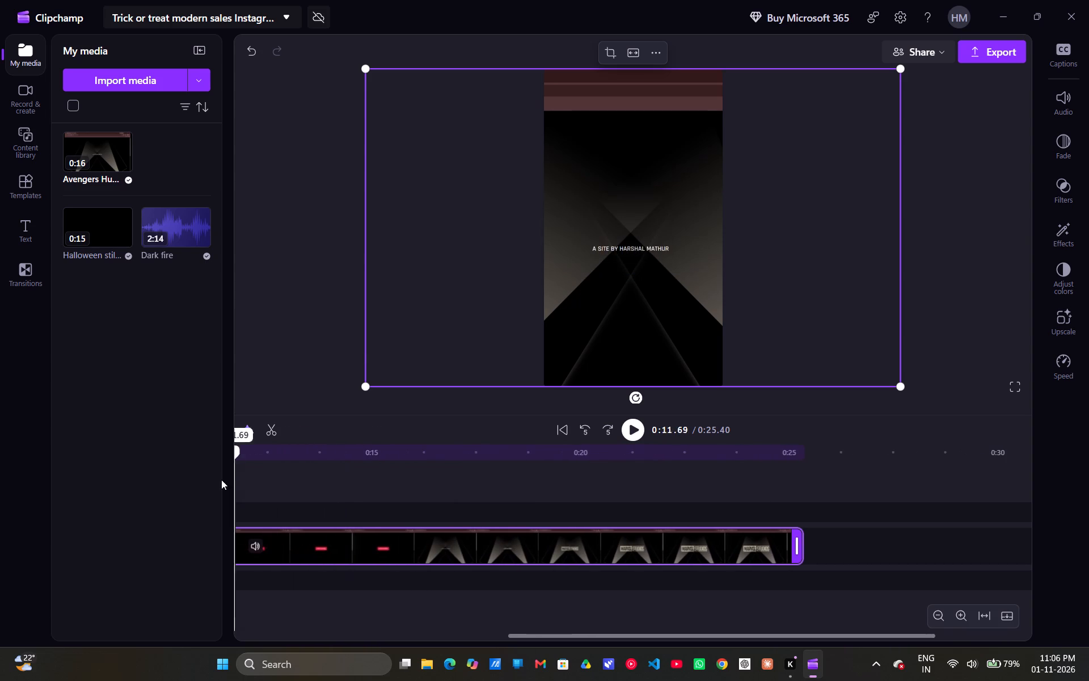
pyautogui.moveTo(221, 480); pyautogui.dragTo(288, 508)
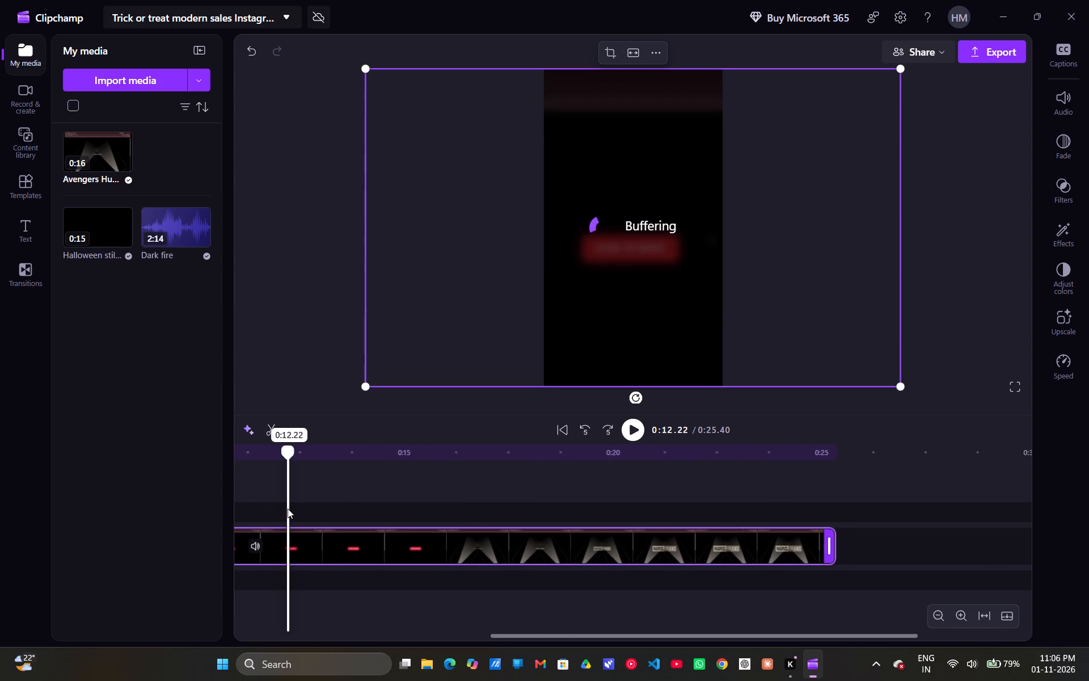
pyautogui.moveTo(288, 508); pyautogui.dragTo(343, 524)
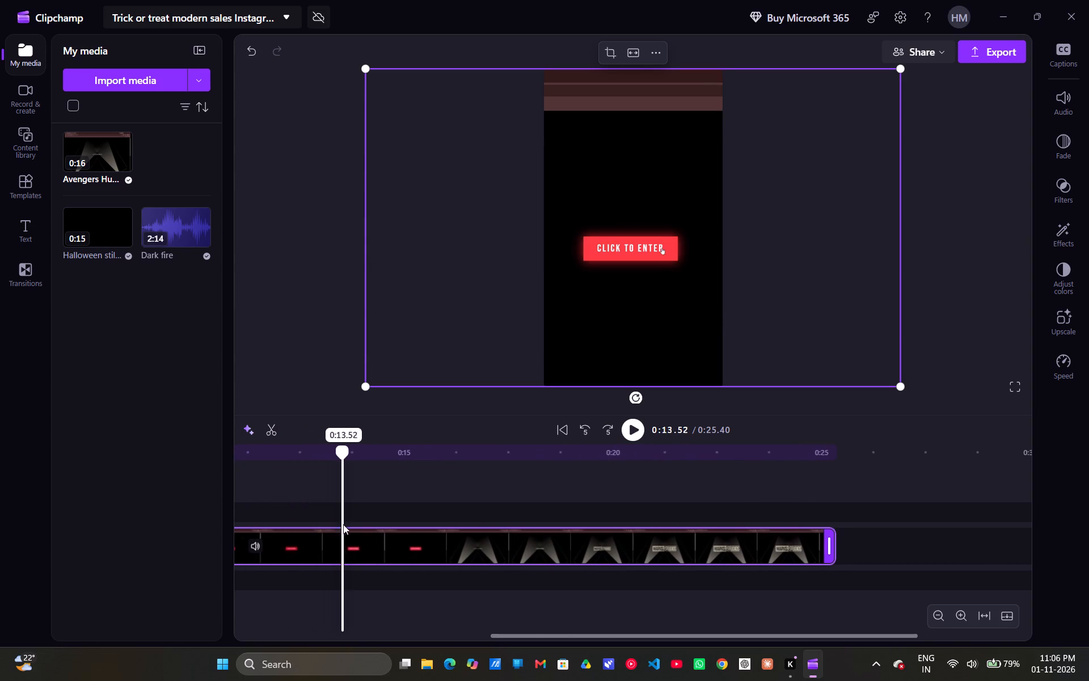
pyautogui.moveTo(343, 524); pyautogui.dragTo(383, 531)
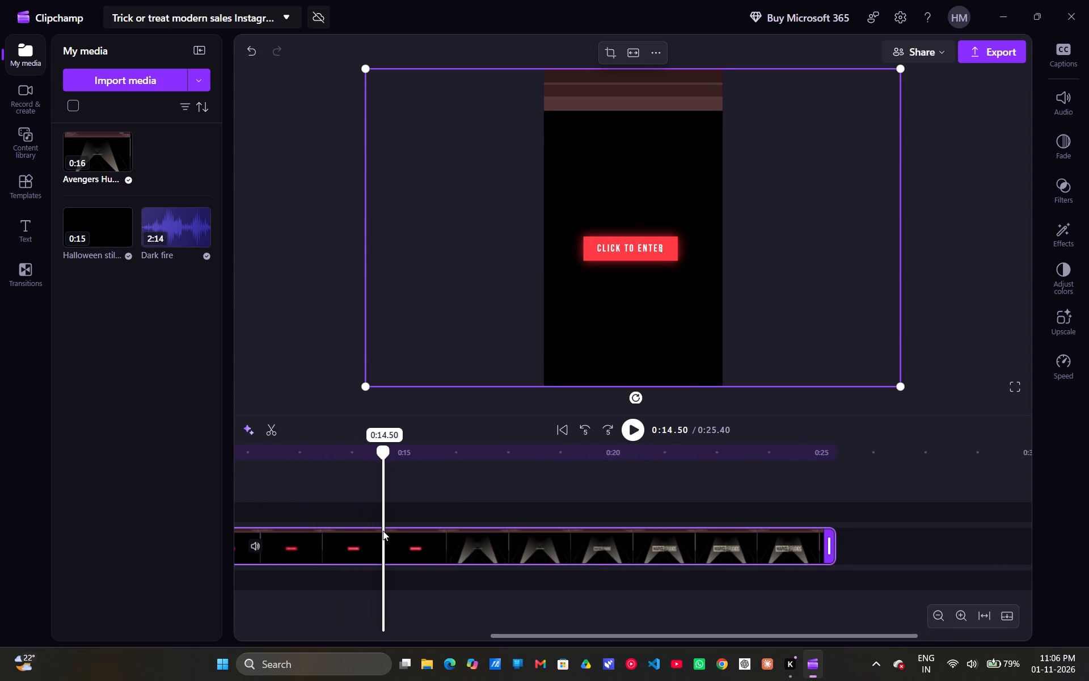
pyautogui.moveTo(383, 531); pyautogui.dragTo(420, 536)
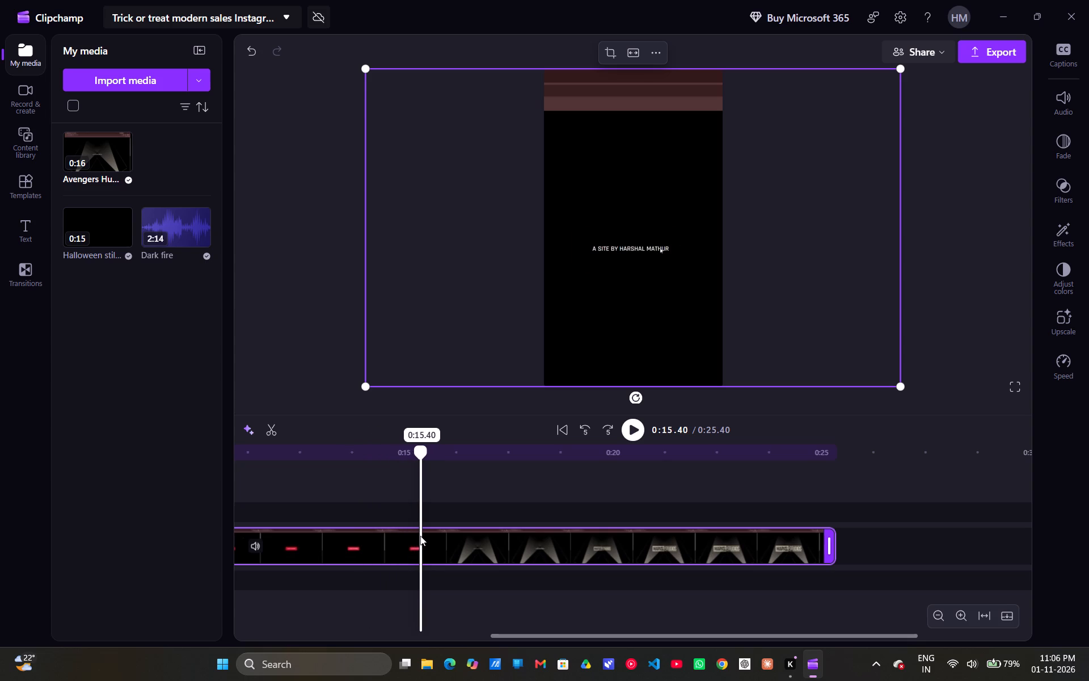
pyautogui.moveTo(420, 536); pyautogui.dragTo(413, 533)
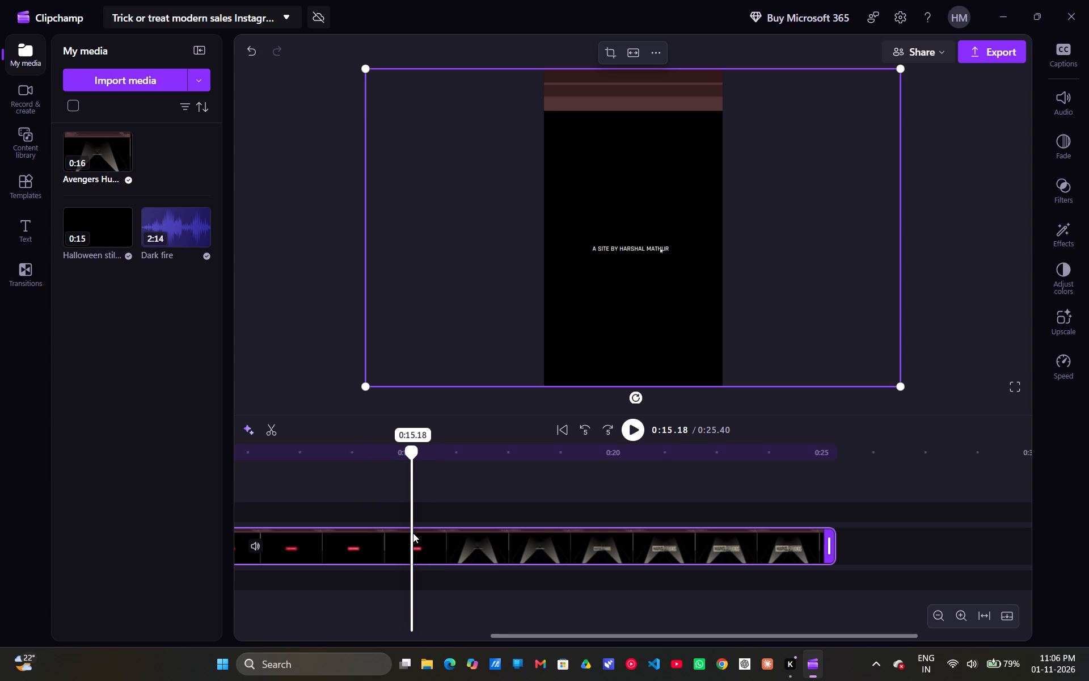
pyautogui.moveTo(413, 533); pyautogui.dragTo(411, 533)
pyautogui.moveTo(411, 533); pyautogui.dragTo(409, 533)
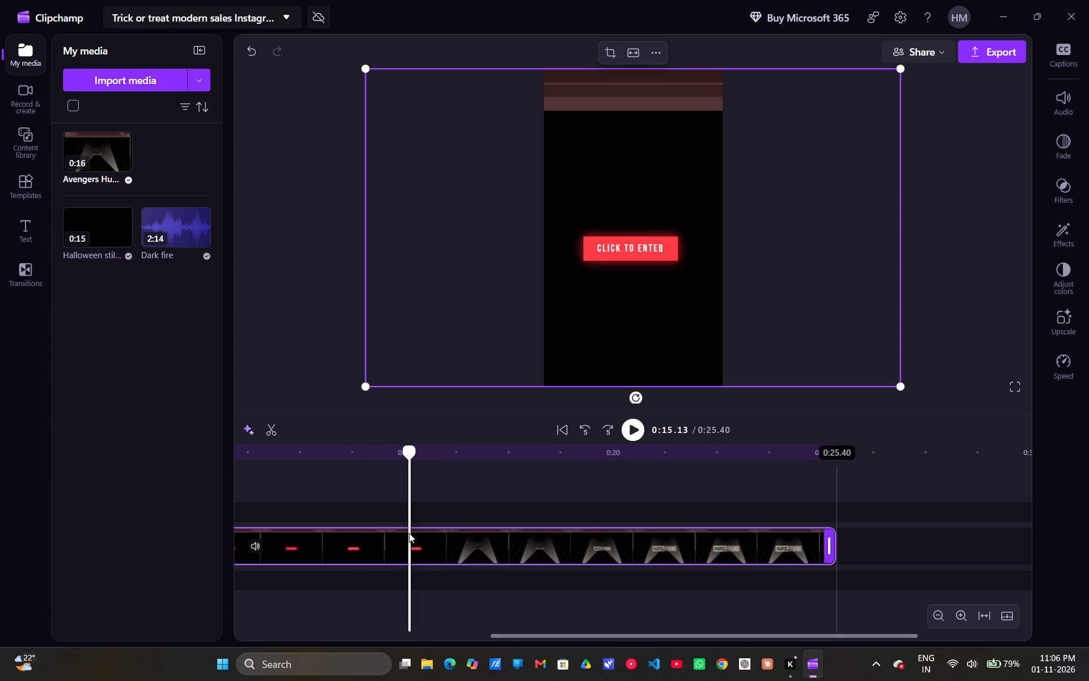
pyautogui.press('space')
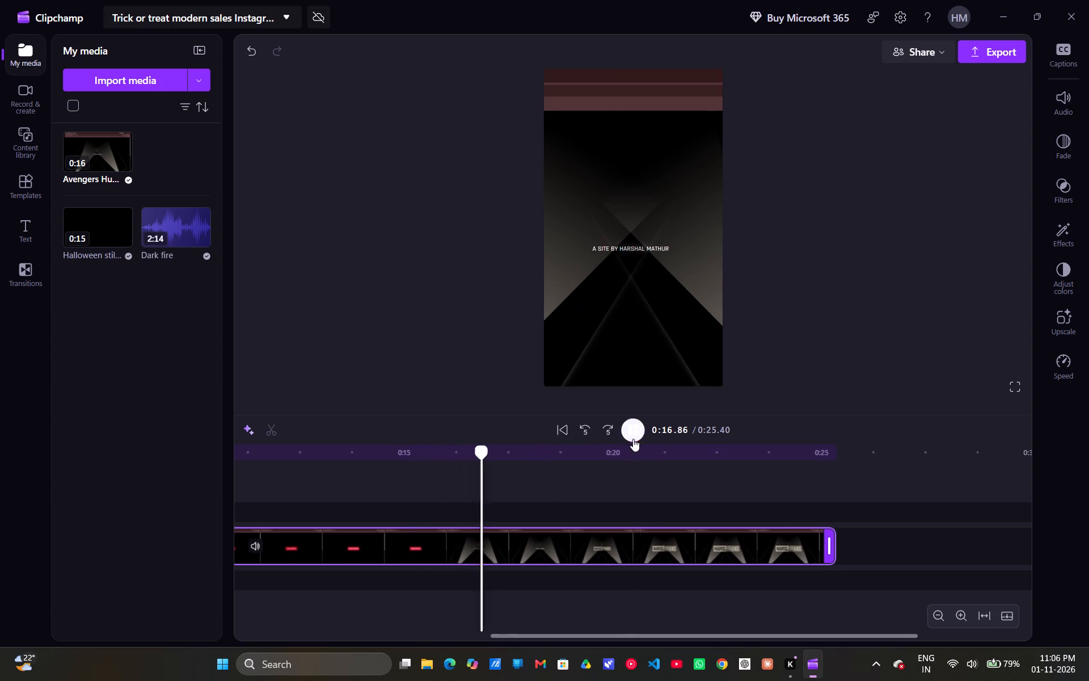
pyautogui.click(633, 439)
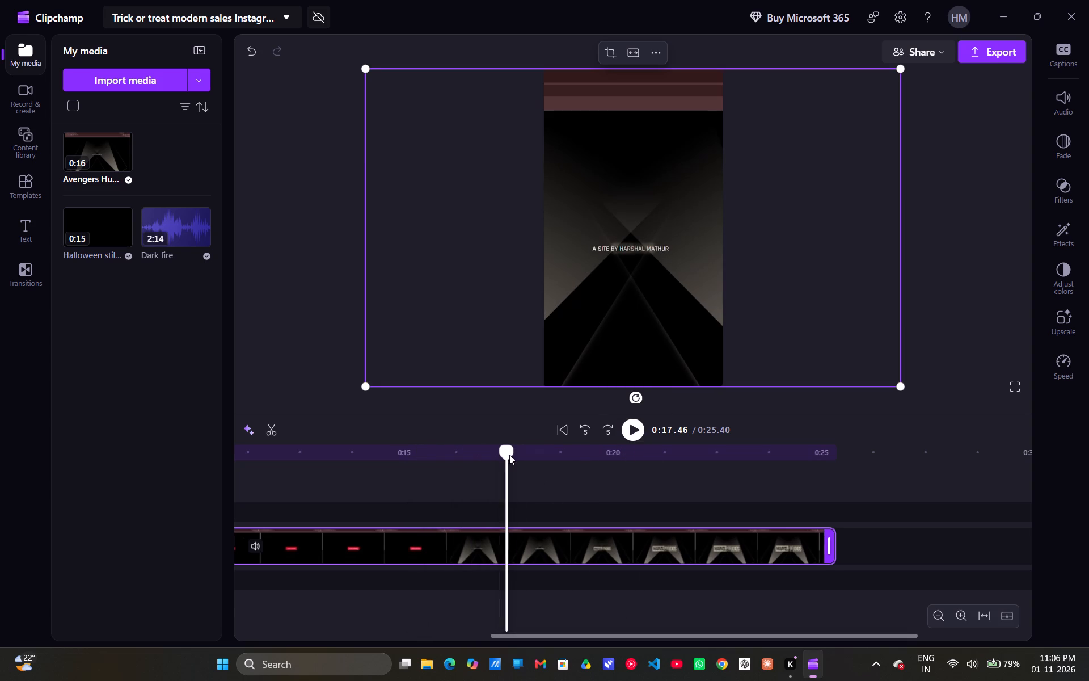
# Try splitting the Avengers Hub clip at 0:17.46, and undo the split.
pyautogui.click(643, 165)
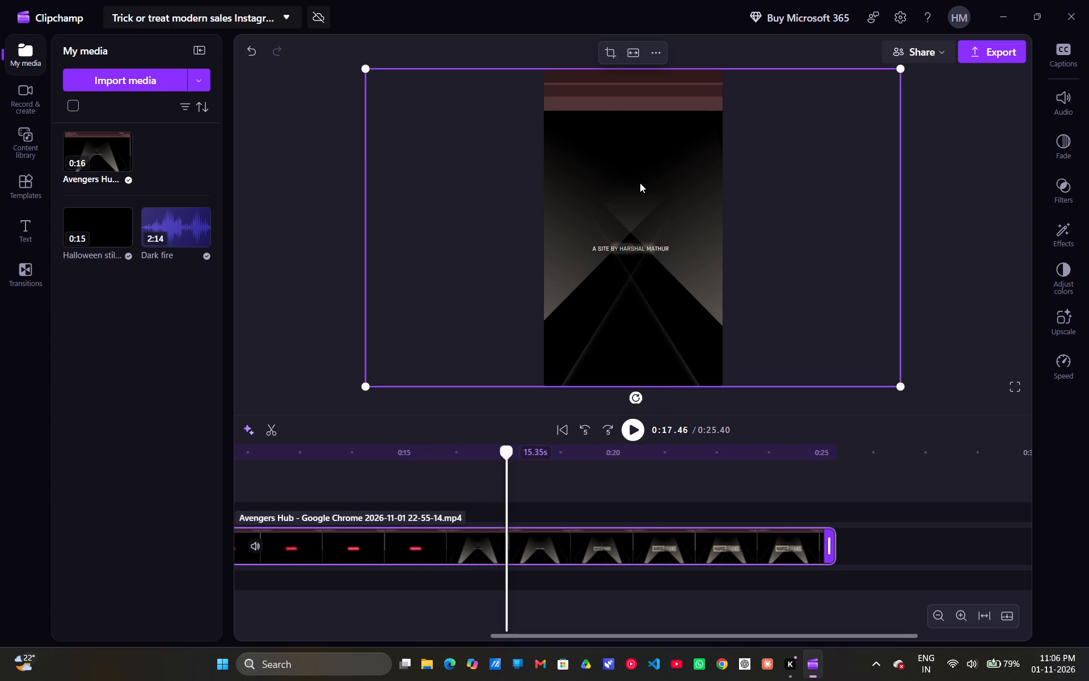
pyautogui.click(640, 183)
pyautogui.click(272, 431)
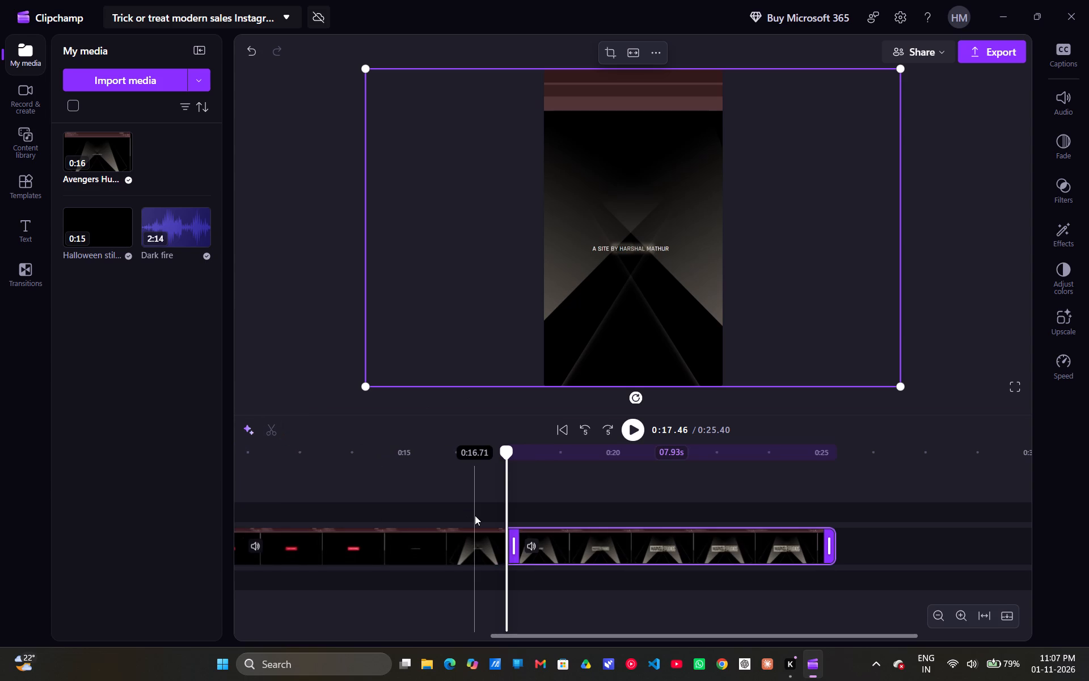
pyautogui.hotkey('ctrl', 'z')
# Split the Avengers Hub clip at 0:15.13, at the end of the click-to-enter screen.
pyautogui.moveTo(509, 452); pyautogui.dragTo(429, 443)
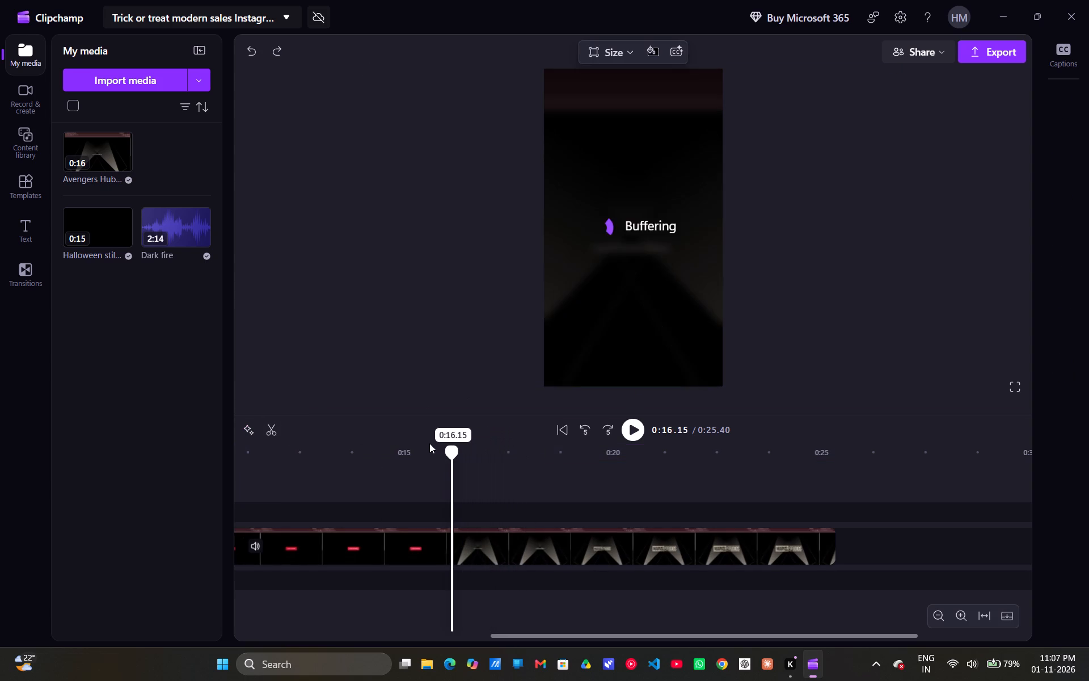
pyautogui.moveTo(429, 443); pyautogui.dragTo(421, 444)
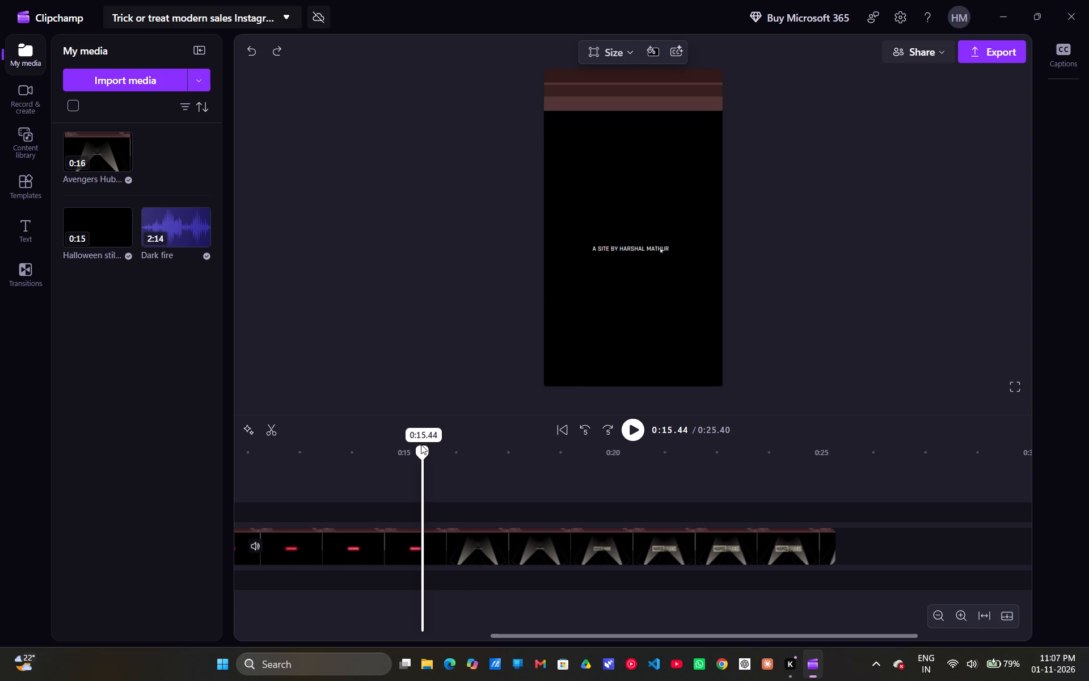
pyautogui.moveTo(421, 444); pyautogui.dragTo(404, 443)
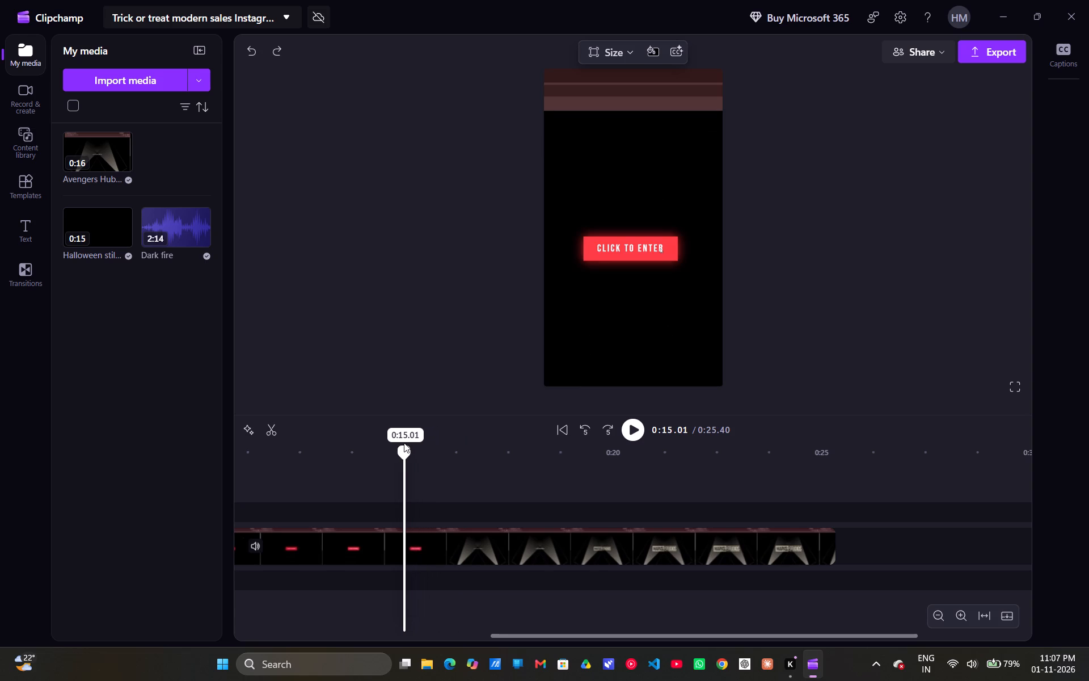
pyautogui.moveTo(404, 443); pyautogui.dragTo(409, 439)
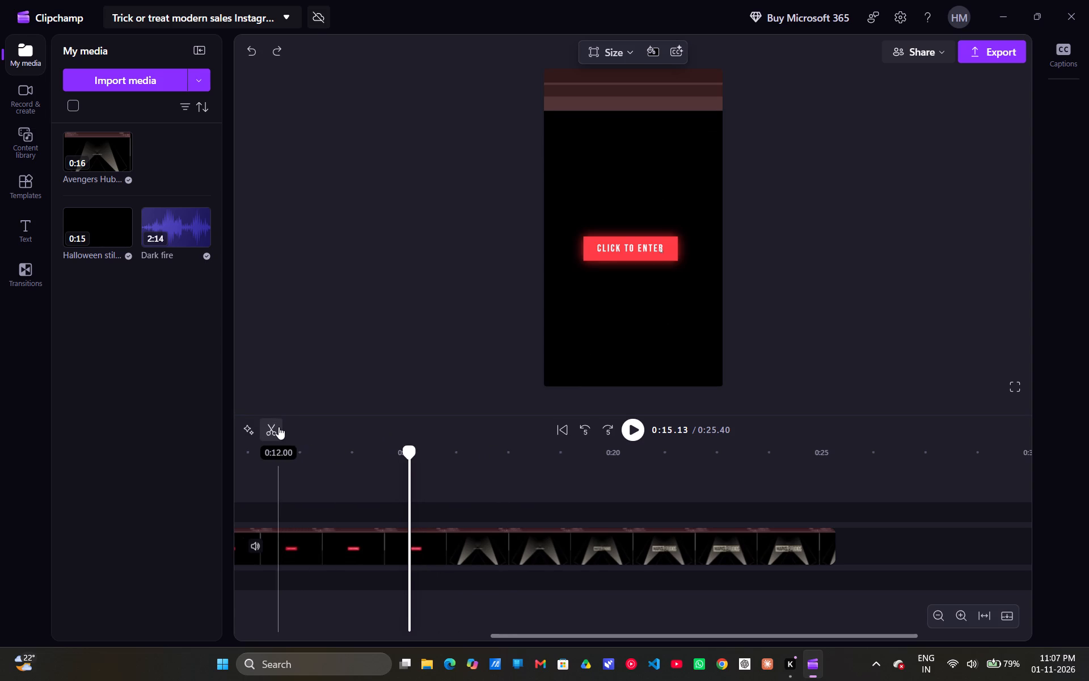
pyautogui.click(278, 427)
# Set the speed of the click-to-enter part to 1.5x and close the gap before the following Avengers Hub part.
pyautogui.click(314, 553)
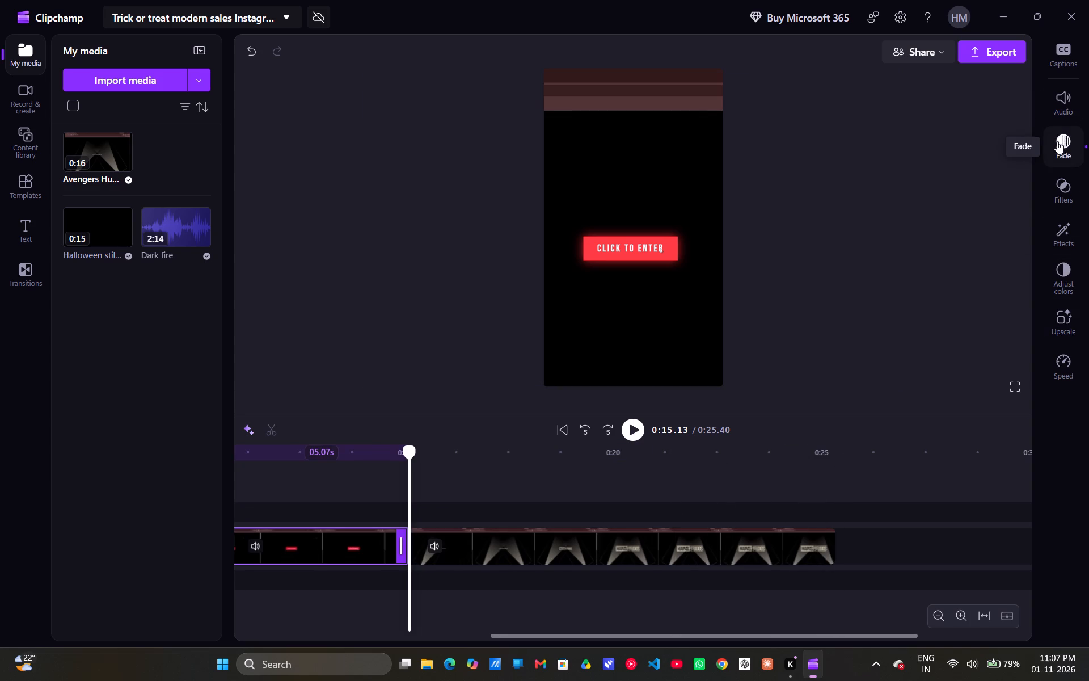
pyautogui.click(1065, 368)
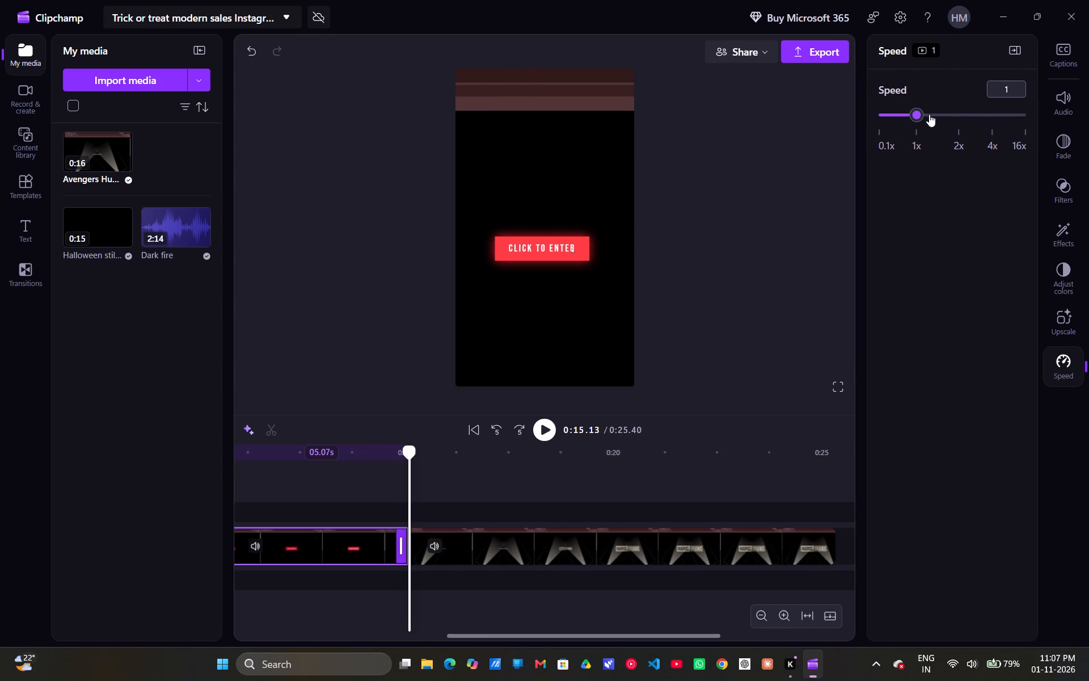
pyautogui.click(929, 114)
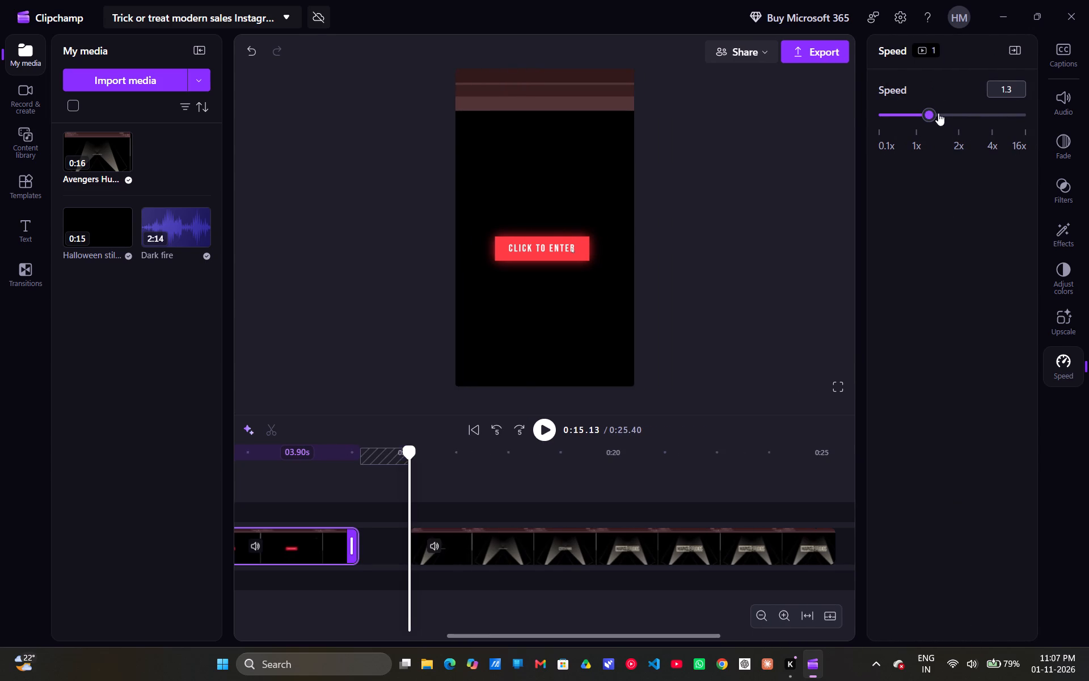
pyautogui.click(938, 113)
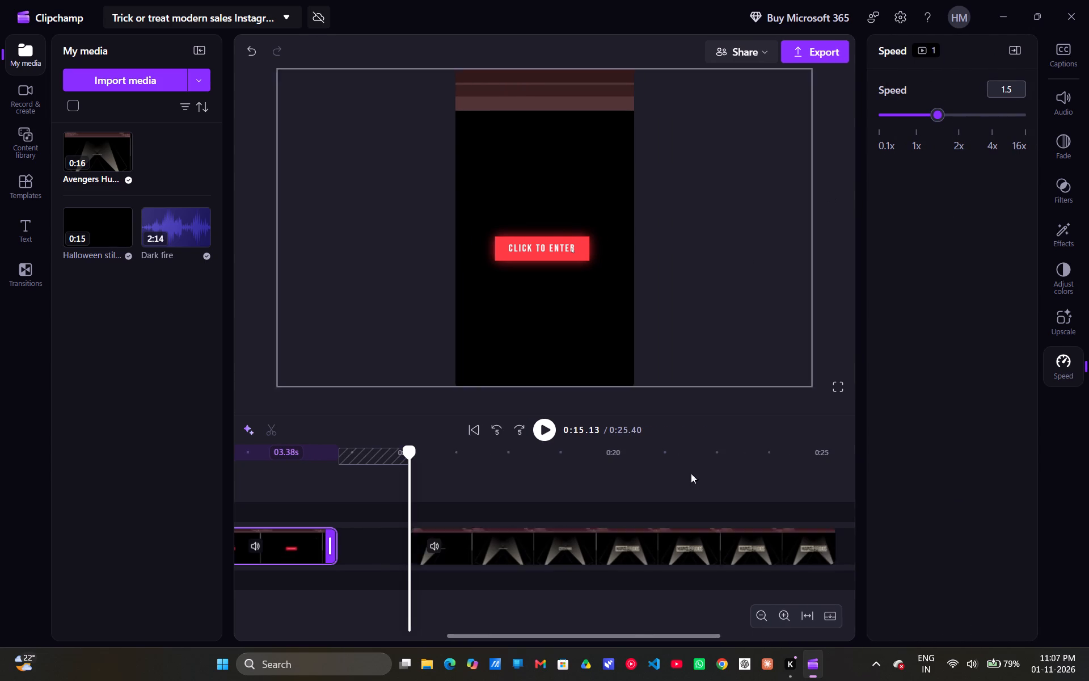
pyautogui.moveTo(615, 548); pyautogui.dragTo(533, 556)
# Play the video from about 0:09.10, near the end of the Halloween clip, through to its end.
pyautogui.click(299, 466)
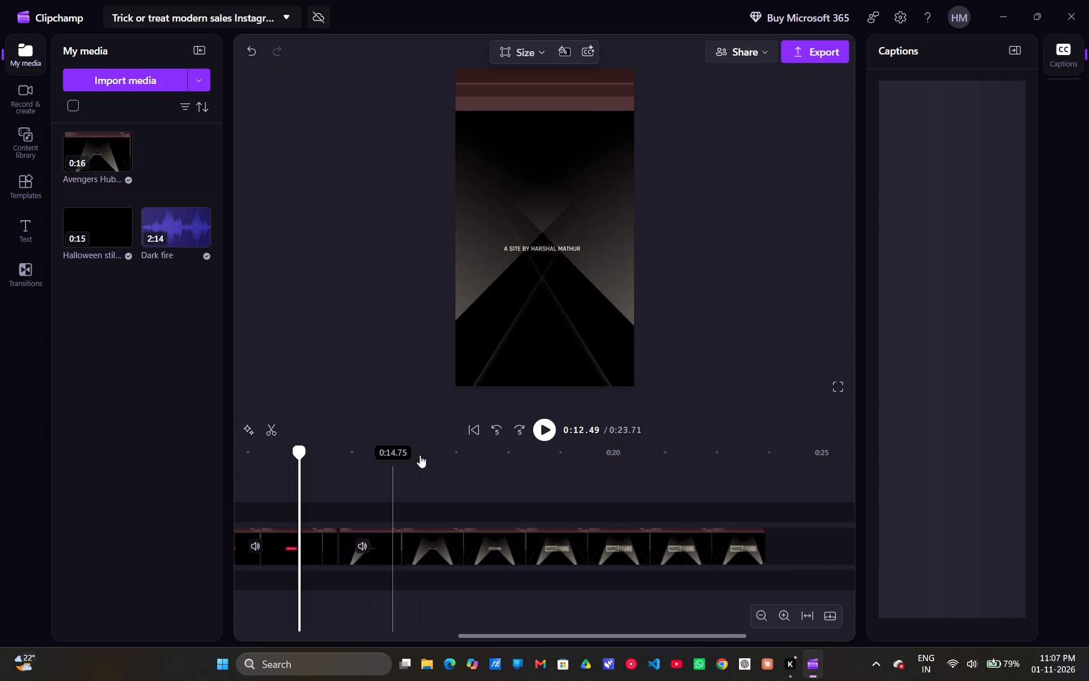
pyautogui.keyDown('ctrl'); pyautogui.scroll(-1, 409, 484); pyautogui.keyUp('ctrl')
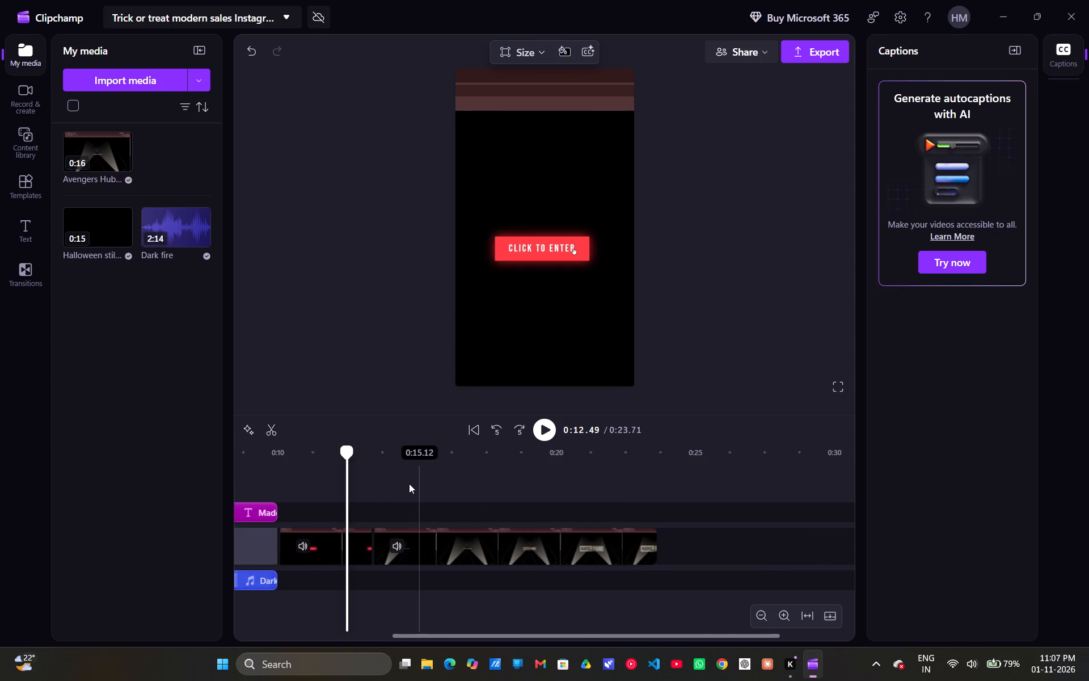
pyautogui.moveTo(351, 449); pyautogui.dragTo(230, 445)
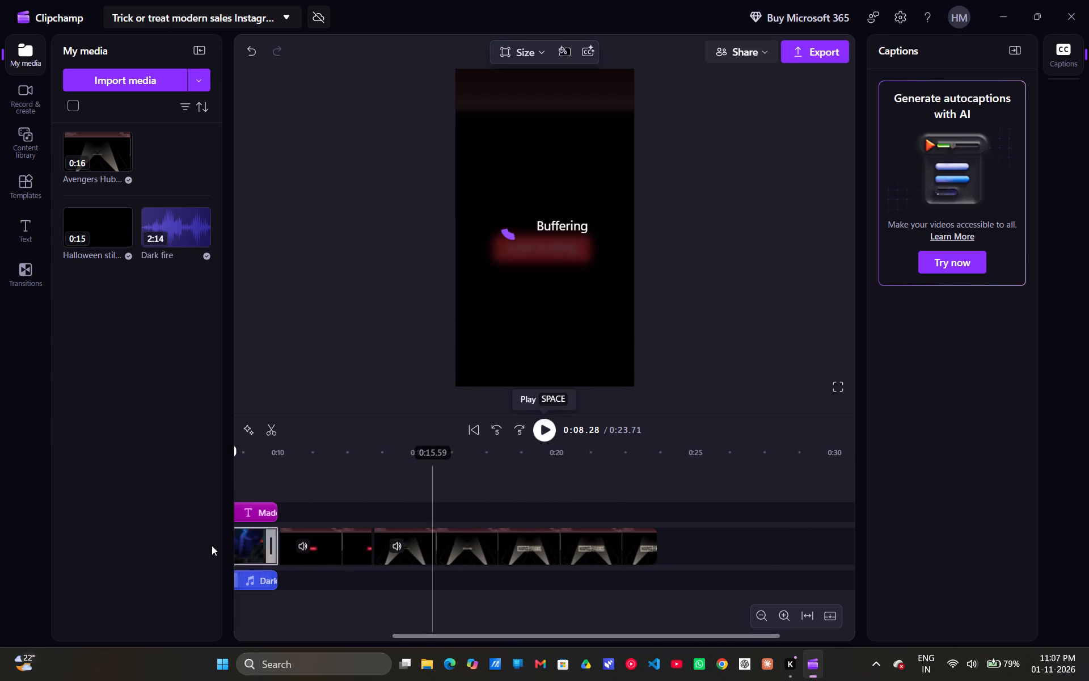
pyautogui.click(252, 481)
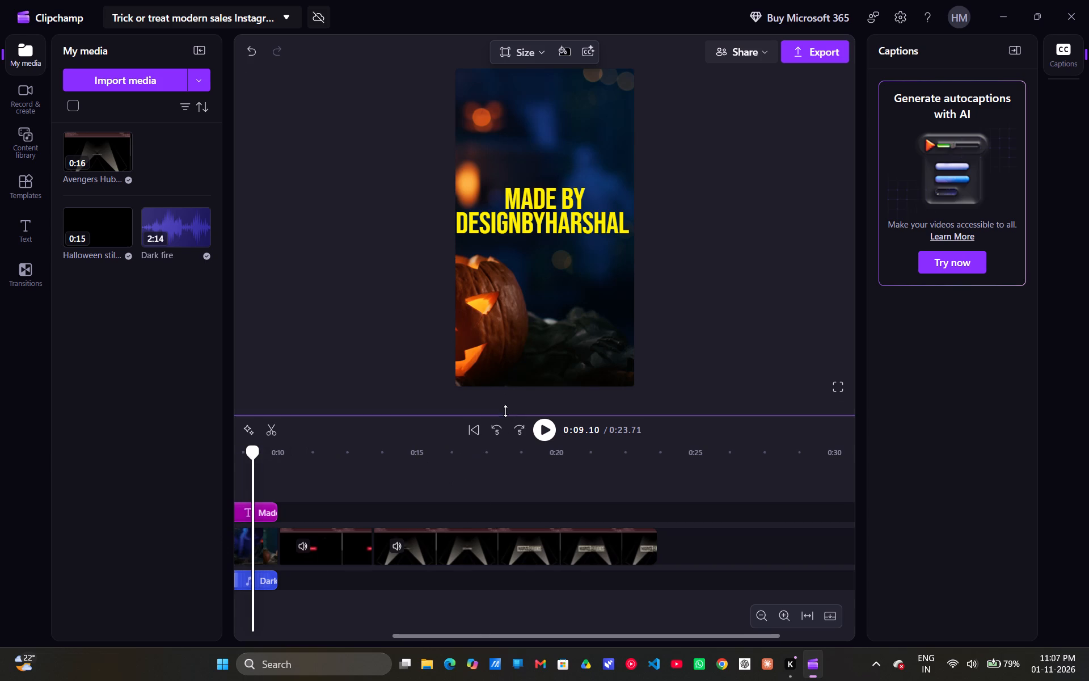
pyautogui.click(537, 432)
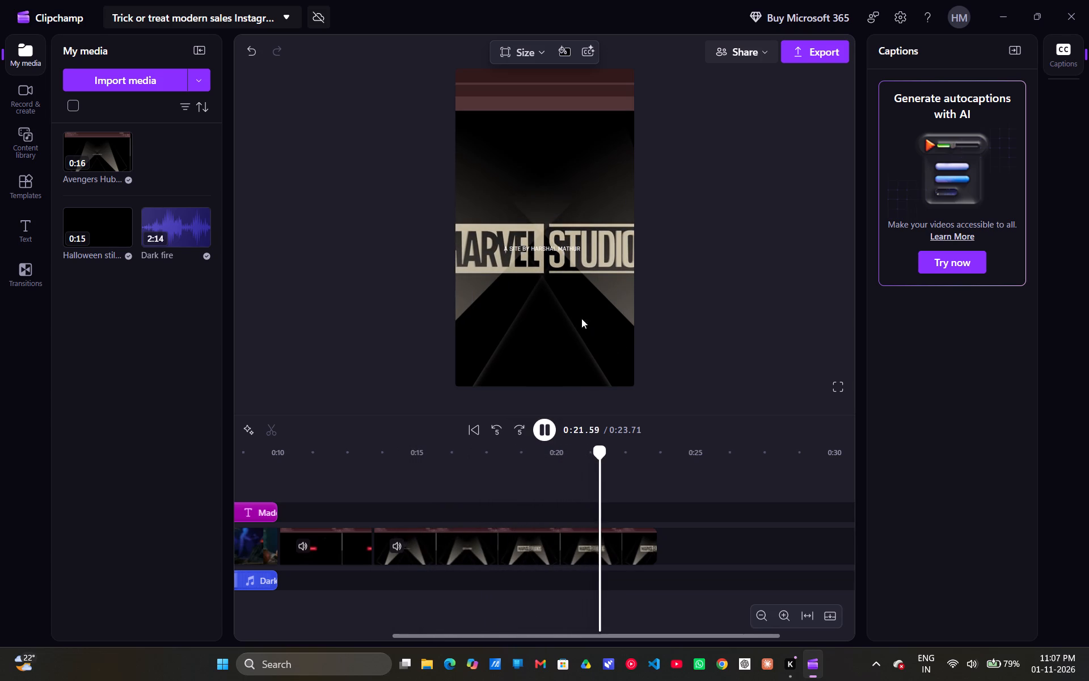
pyautogui.click(568, 280)
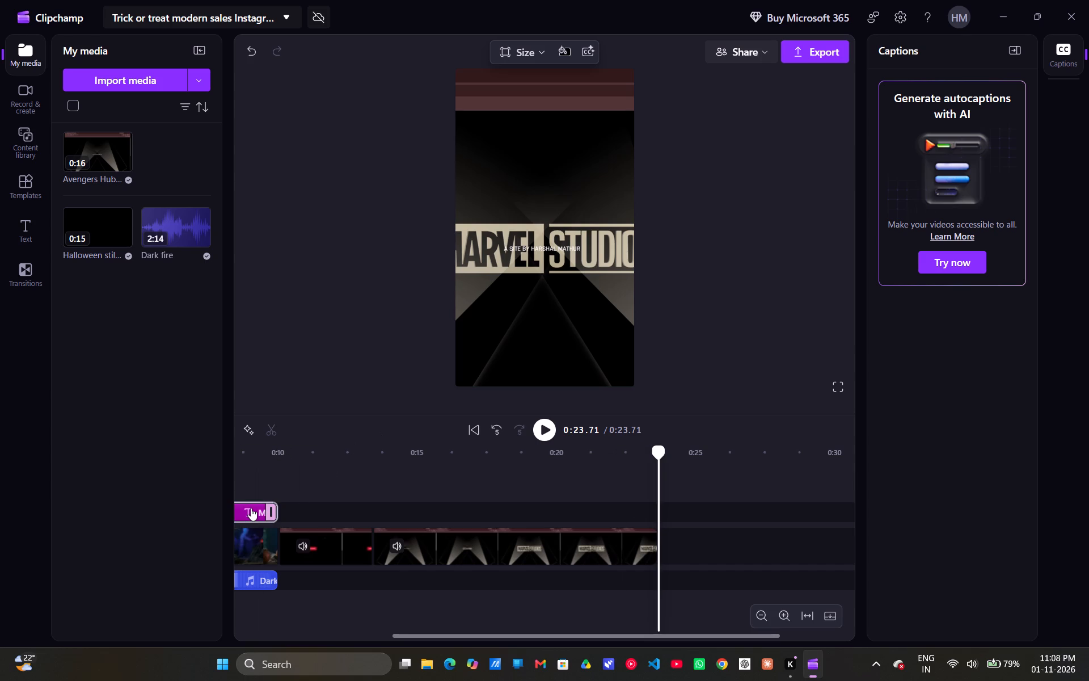
# Copy the Halloween still life clip and paste it at the end of the video, after the Avengers Hub footage.
pyautogui.click(247, 537)
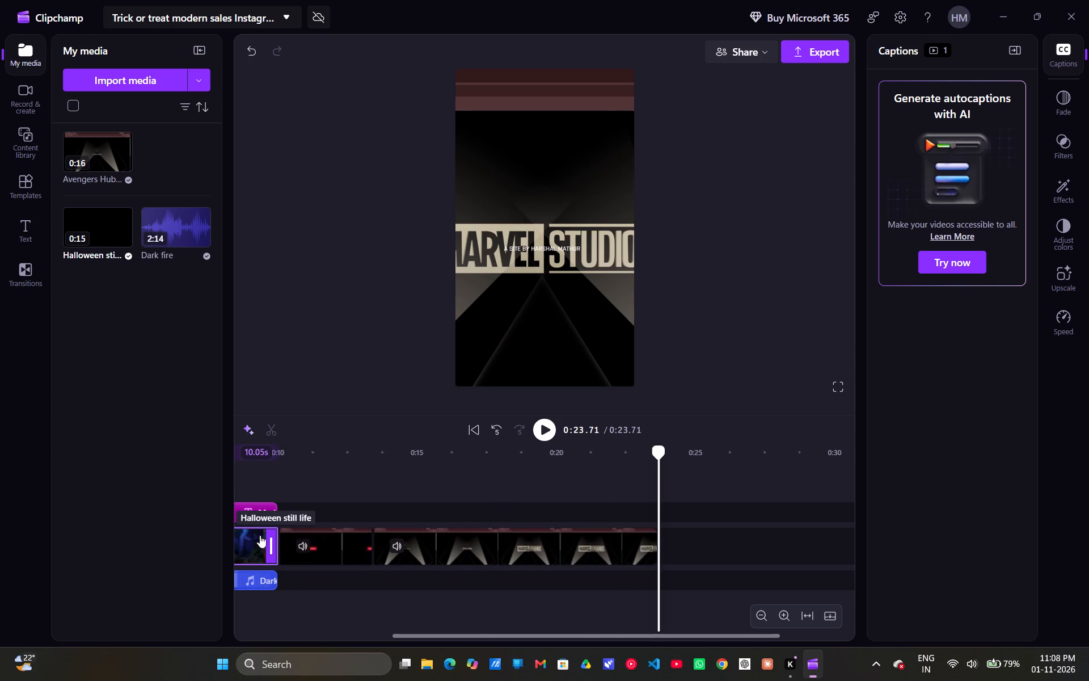
pyautogui.hotkey('ctrl', 'c')
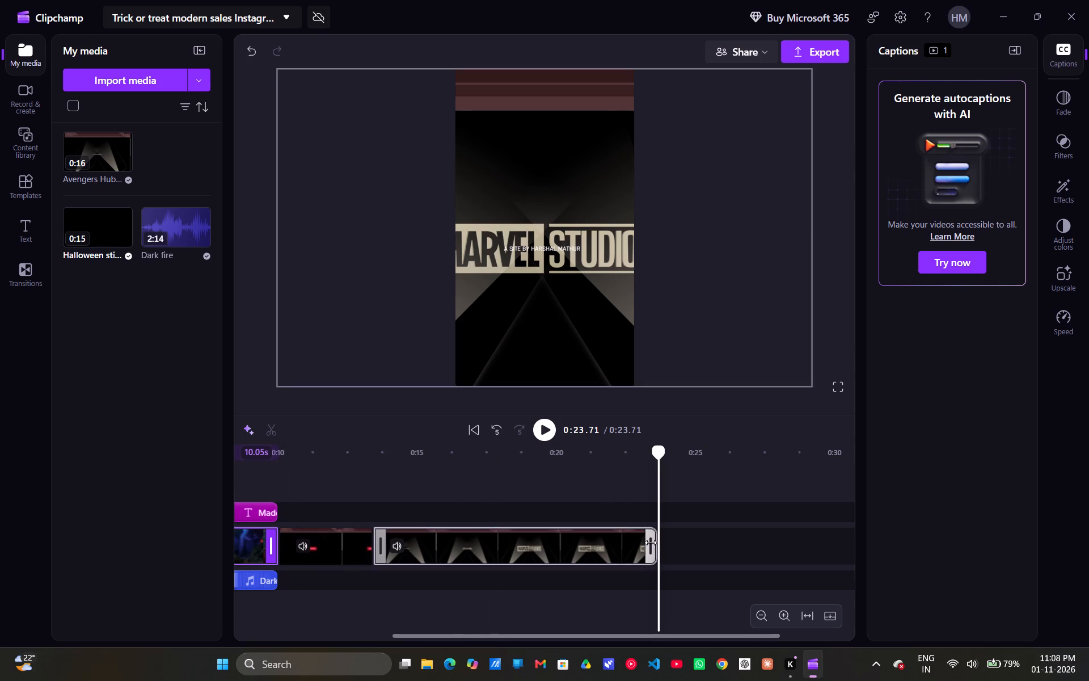
pyautogui.click(676, 547)
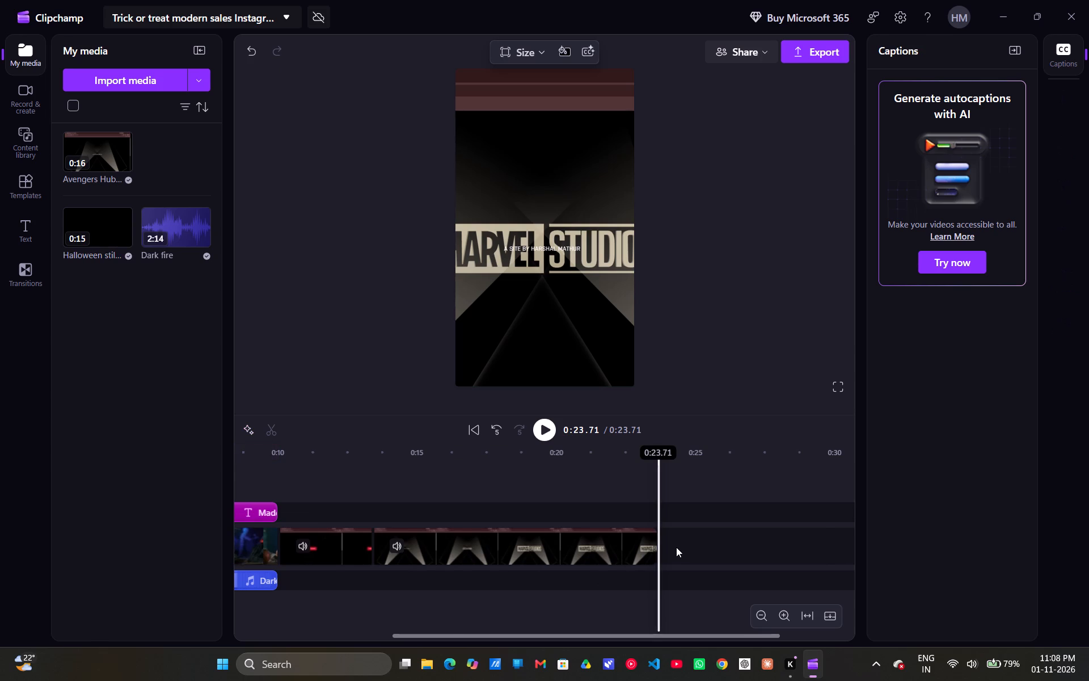
pyautogui.hotkey('ctrl', 'v')
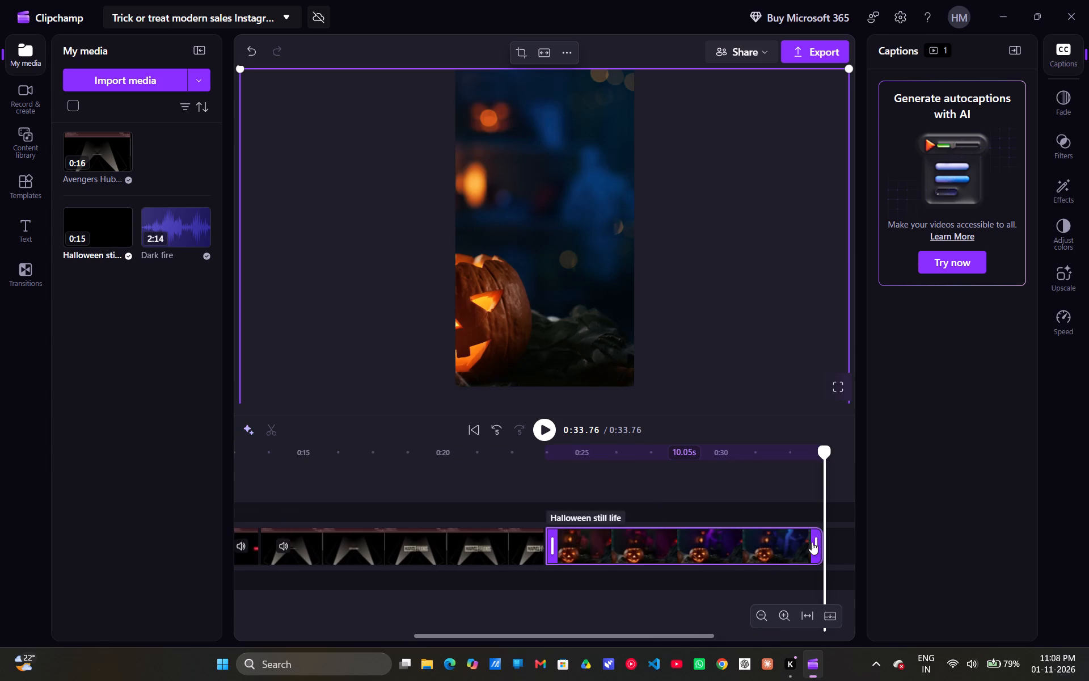
# Trim the end of the pasted Halloween still life clip to a length of about 0.94 s.
pyautogui.moveTo(818, 547); pyautogui.dragTo(683, 556)
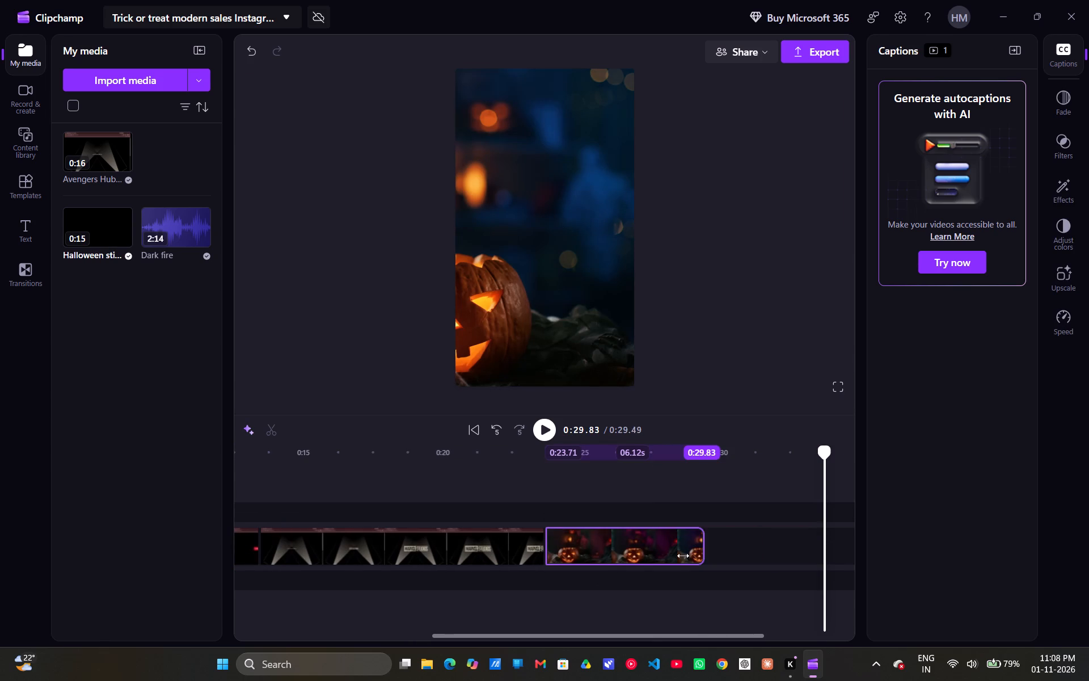
pyautogui.moveTo(683, 556); pyautogui.dragTo(589, 553)
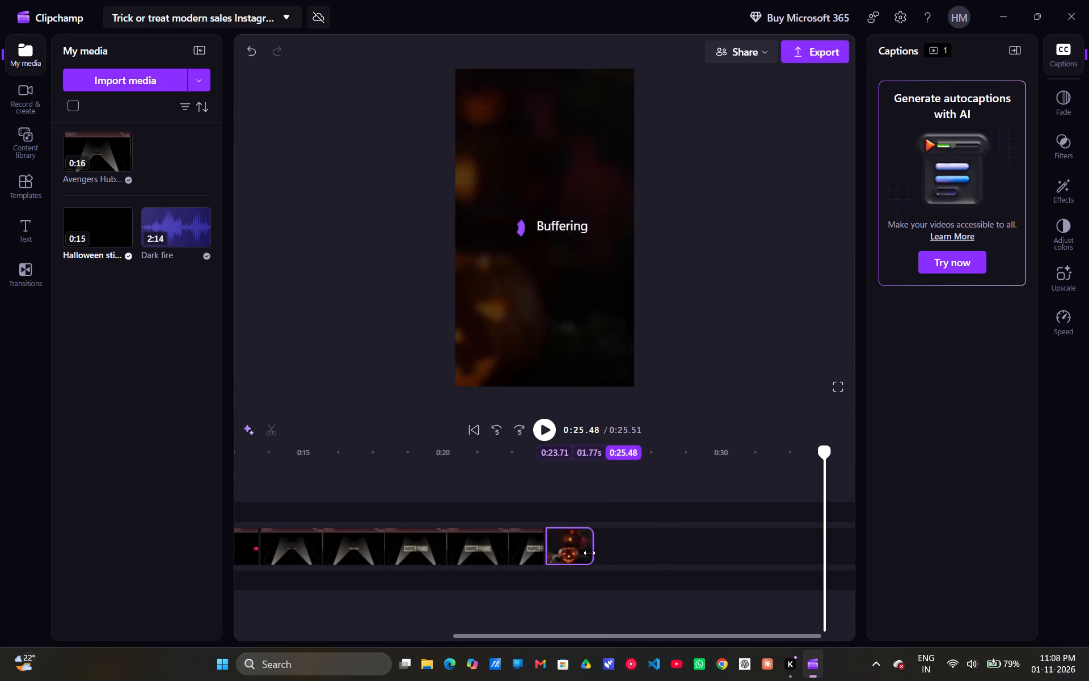
pyautogui.moveTo(589, 553); pyautogui.dragTo(565, 552)
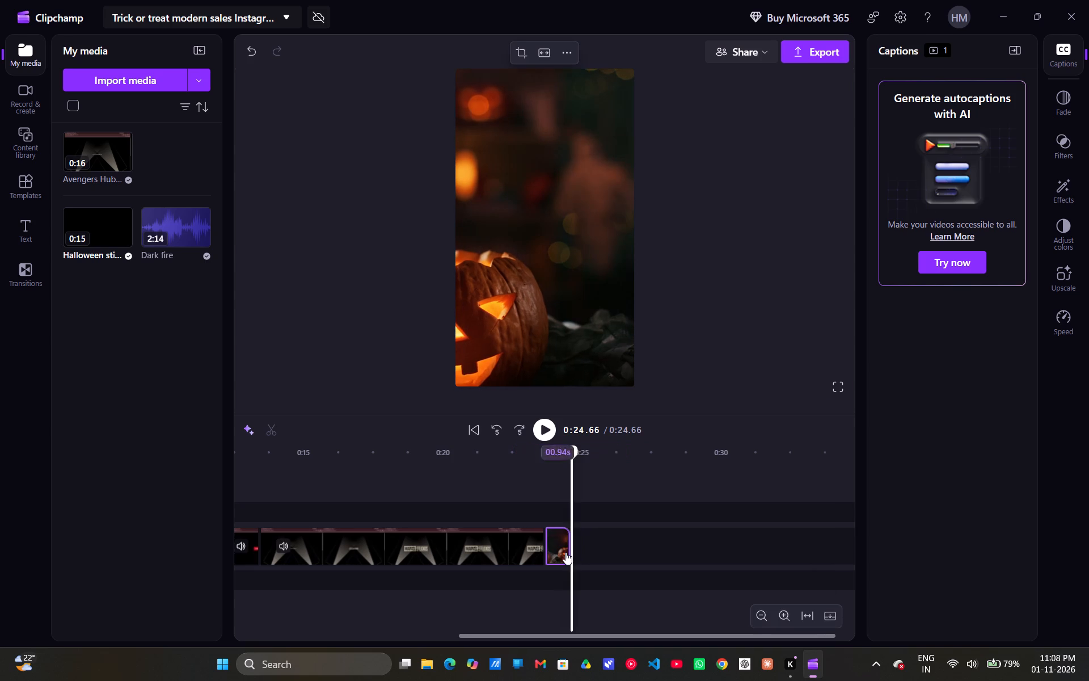
# Copy the JUST TREATS title from the opening Halloween section.
pyautogui.hscroll(3, 404, 480)
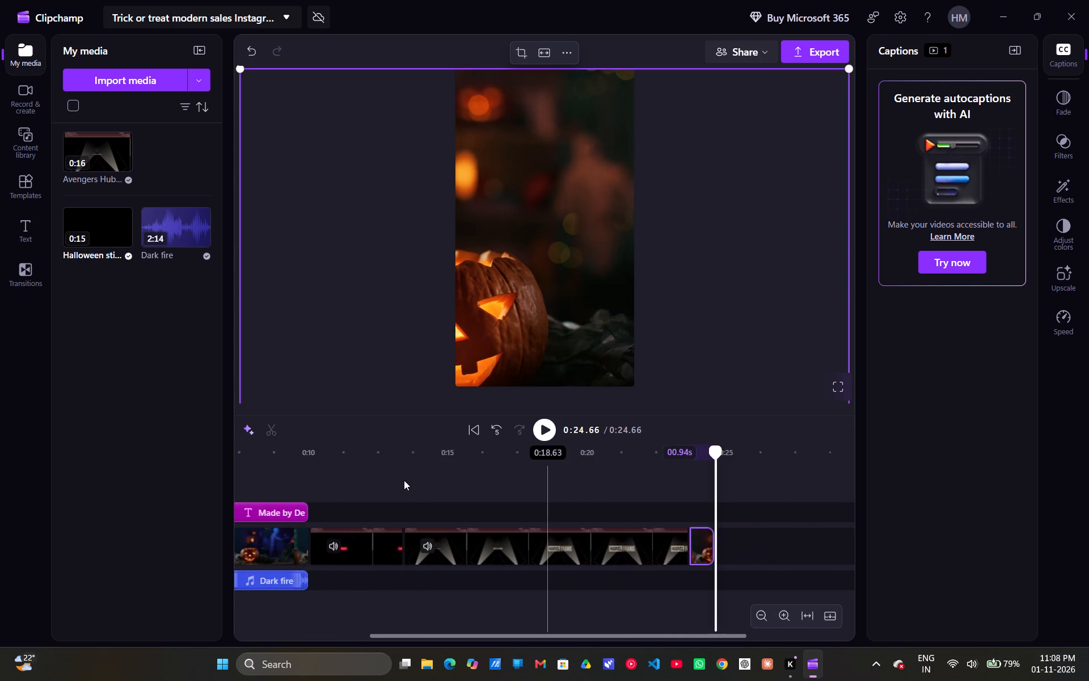
pyautogui.hscroll(1, 404, 480)
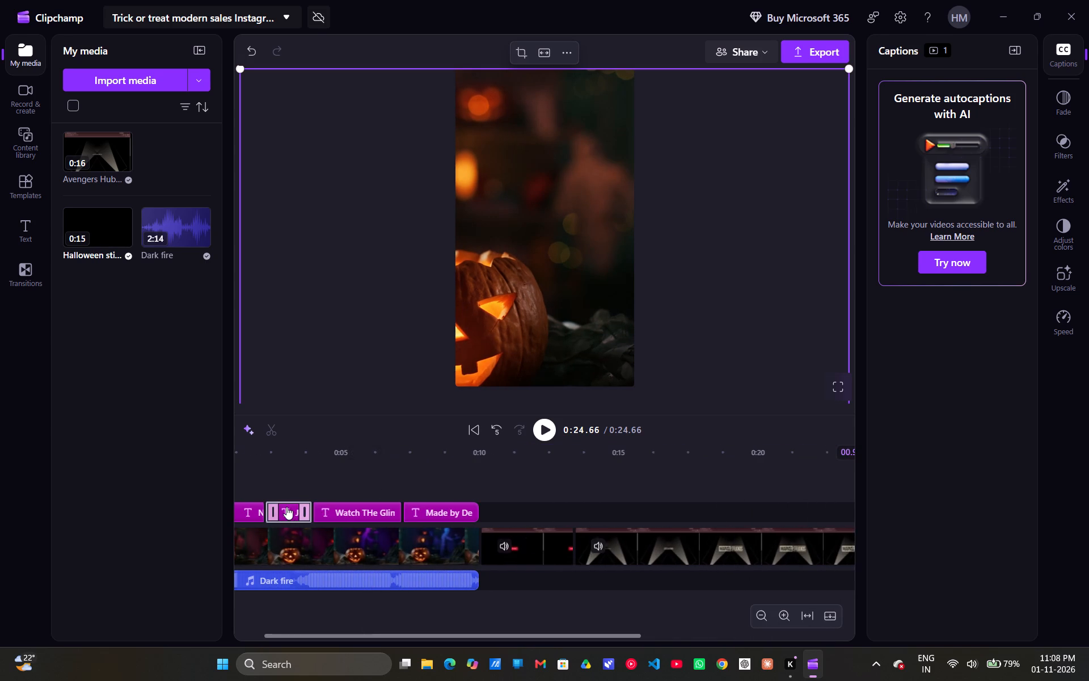
pyautogui.click(286, 507)
pyautogui.hotkey('ctrl', 'c')
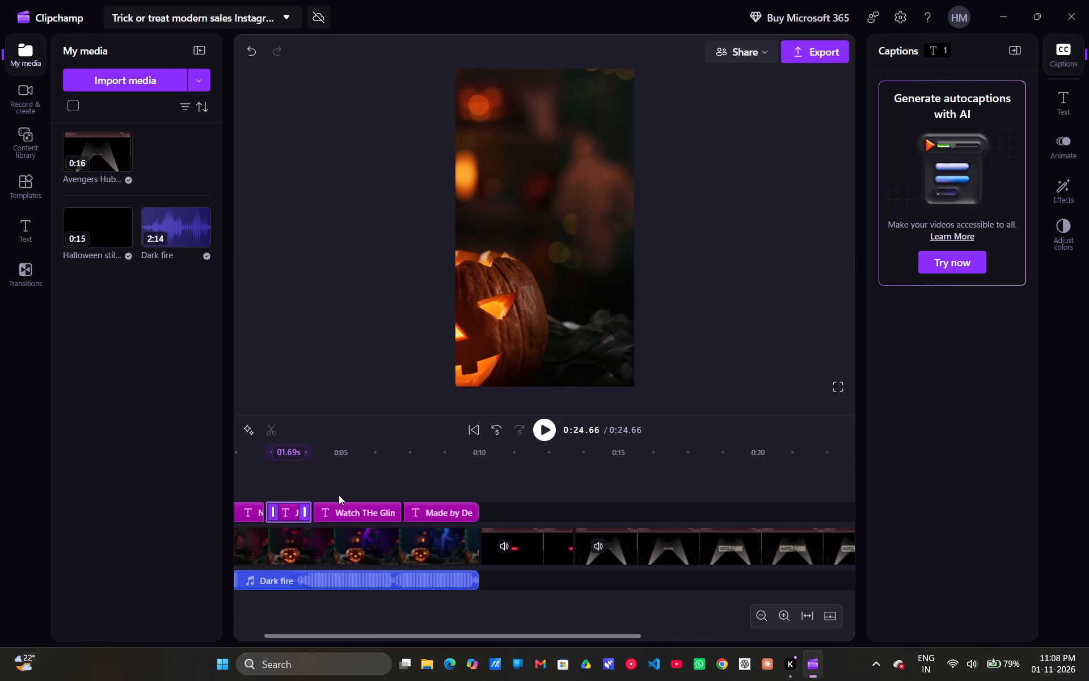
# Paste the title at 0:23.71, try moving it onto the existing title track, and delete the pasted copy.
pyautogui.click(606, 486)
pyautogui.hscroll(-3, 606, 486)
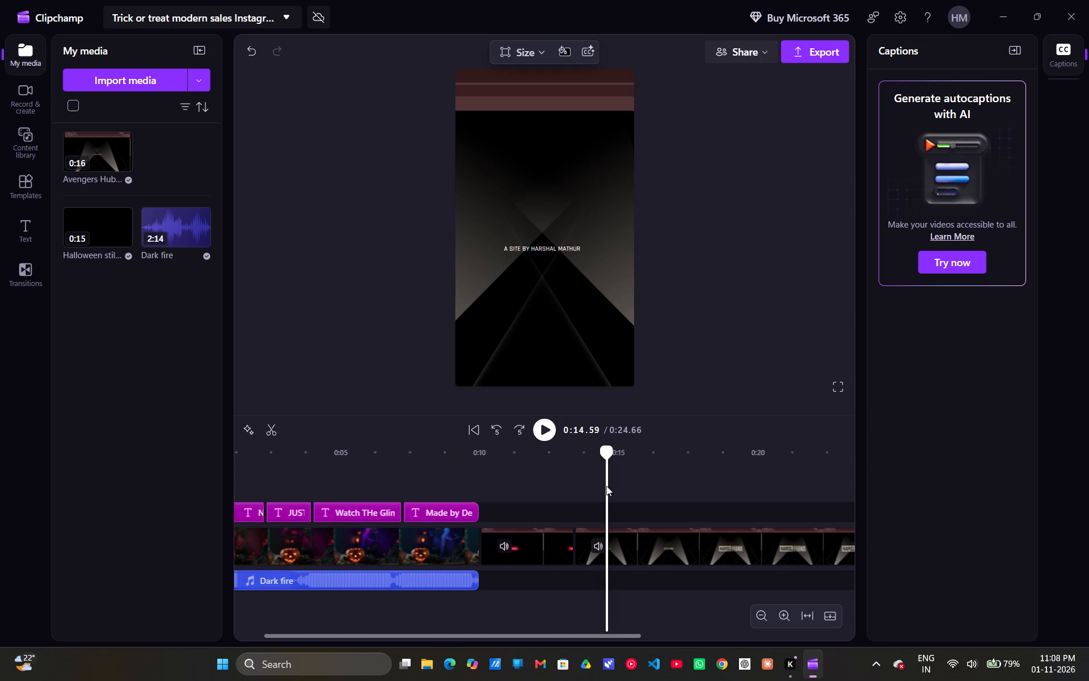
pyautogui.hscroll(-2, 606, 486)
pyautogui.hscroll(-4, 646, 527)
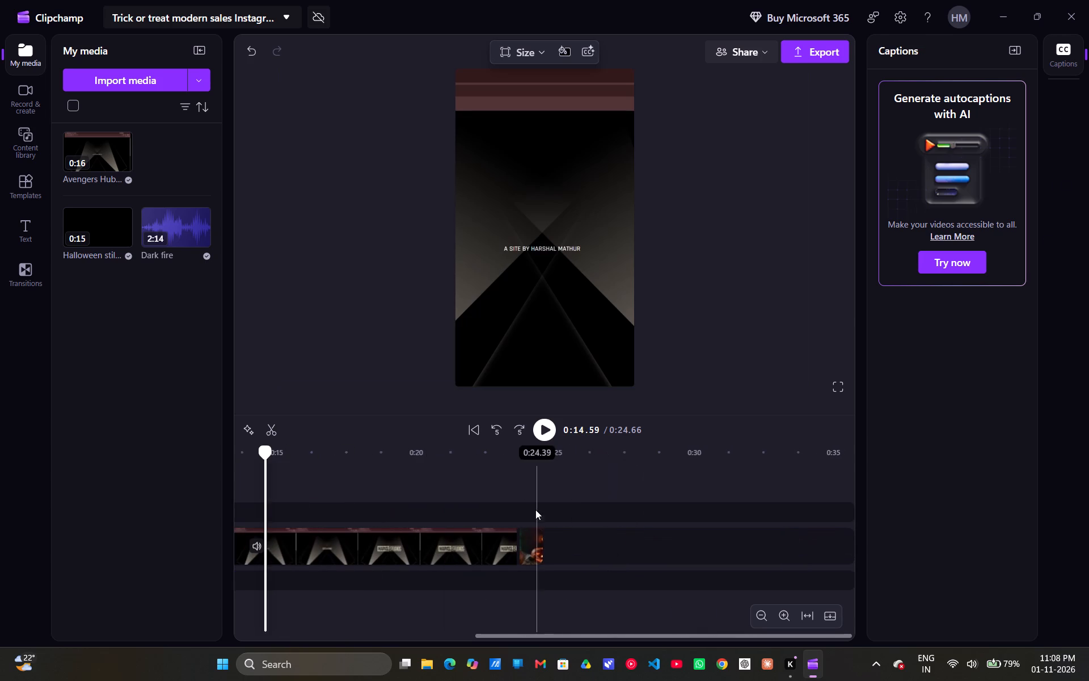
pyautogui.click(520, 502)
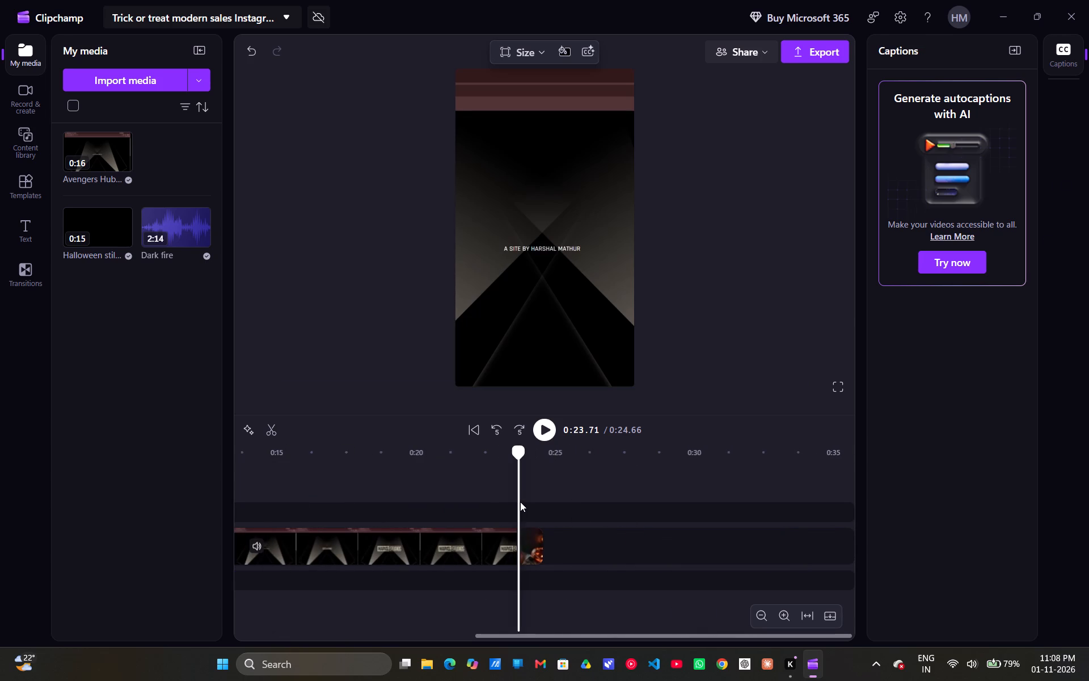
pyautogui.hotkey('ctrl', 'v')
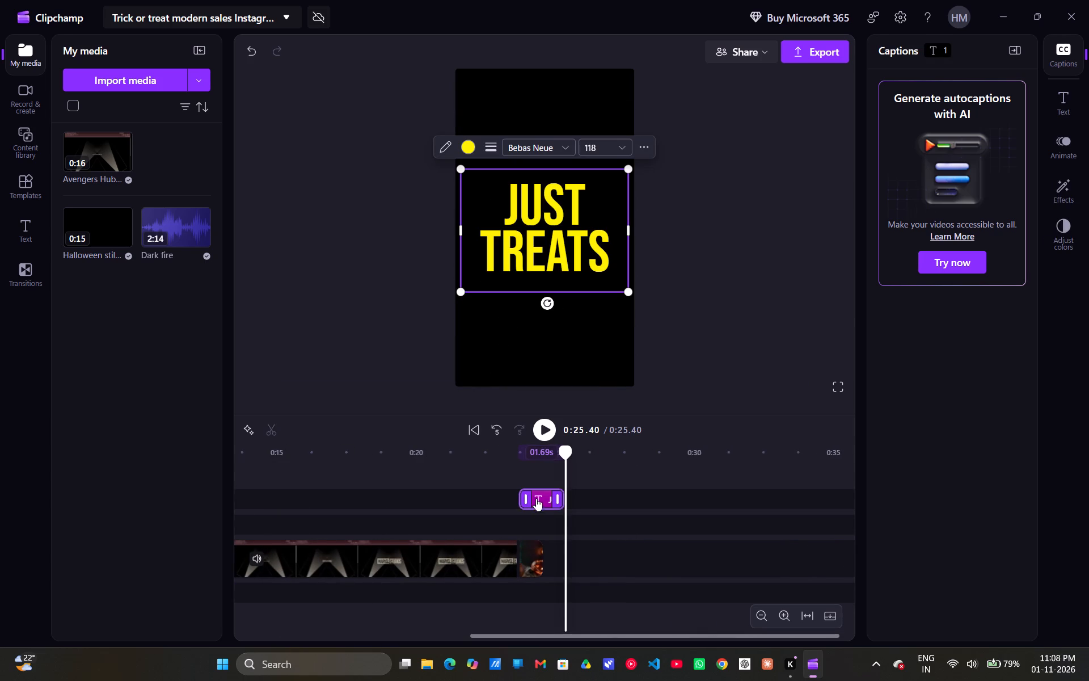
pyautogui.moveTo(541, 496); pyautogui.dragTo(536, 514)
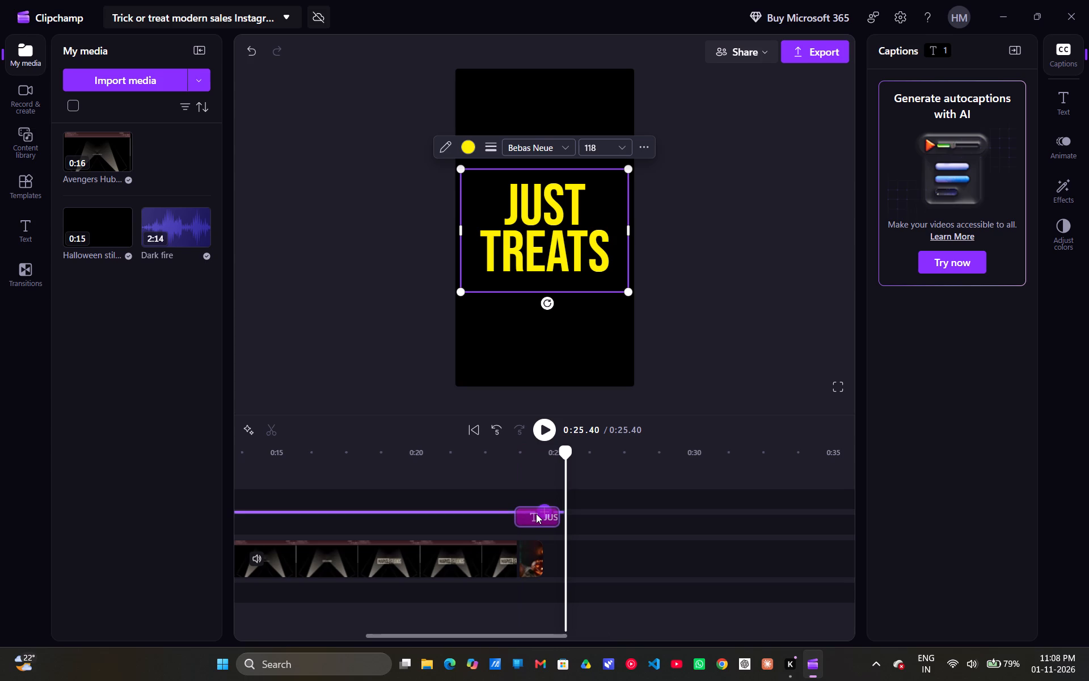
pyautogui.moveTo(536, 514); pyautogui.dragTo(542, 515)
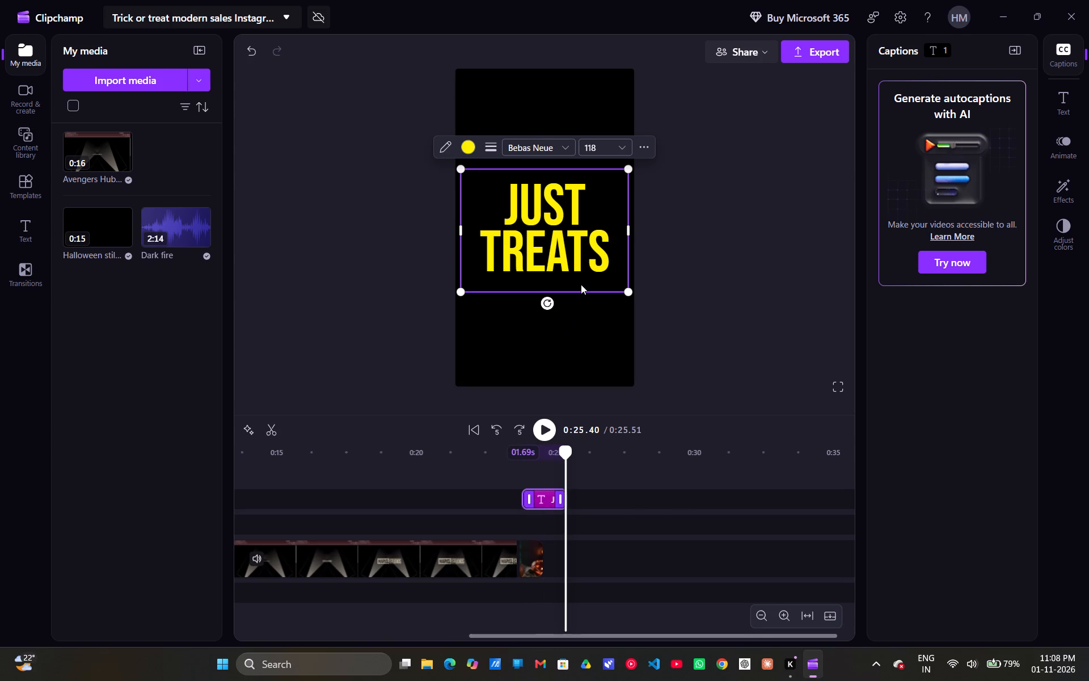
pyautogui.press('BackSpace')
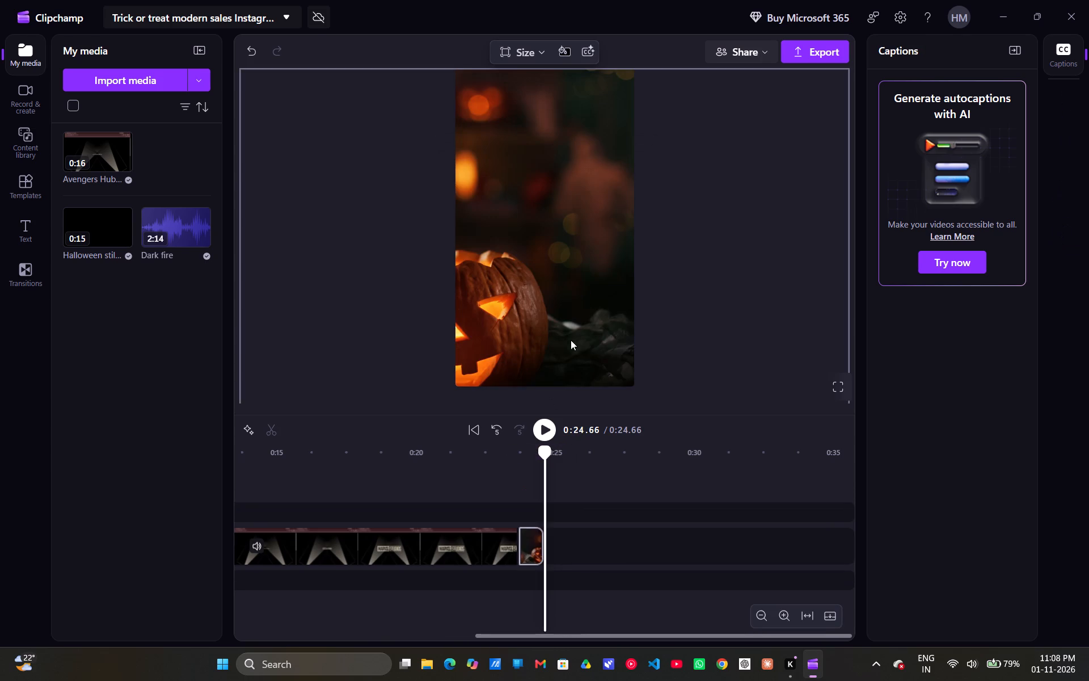
# Paste the copied JUST TREATS title at 0:23.71, where the closing Halloween clip starts.
pyautogui.click(534, 513)
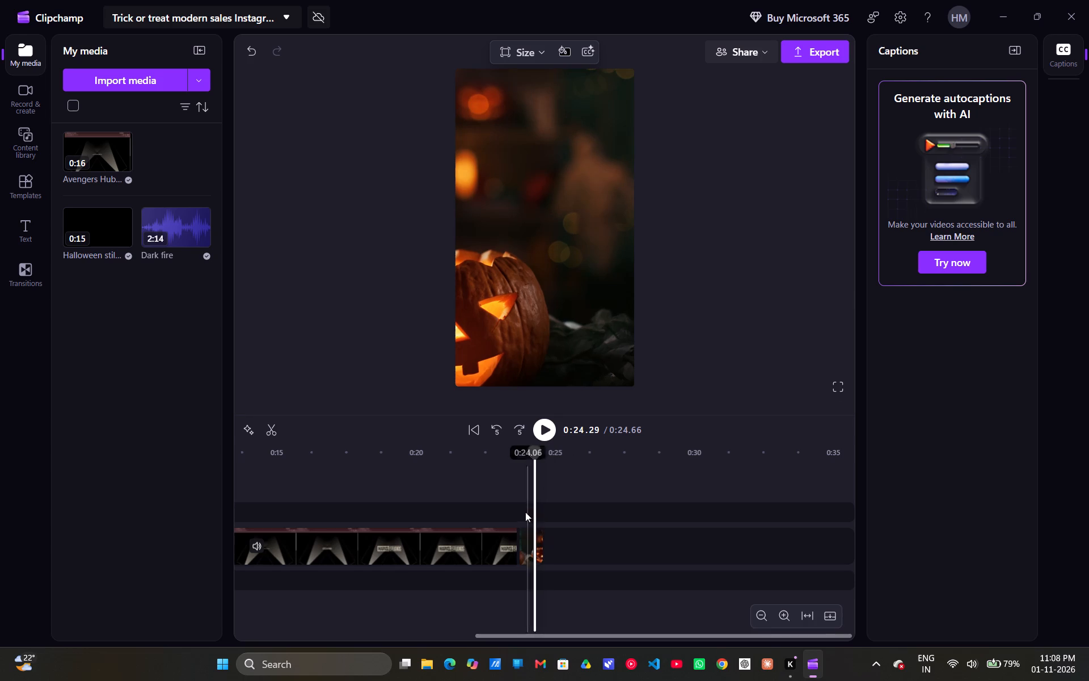
pyautogui.click(520, 507)
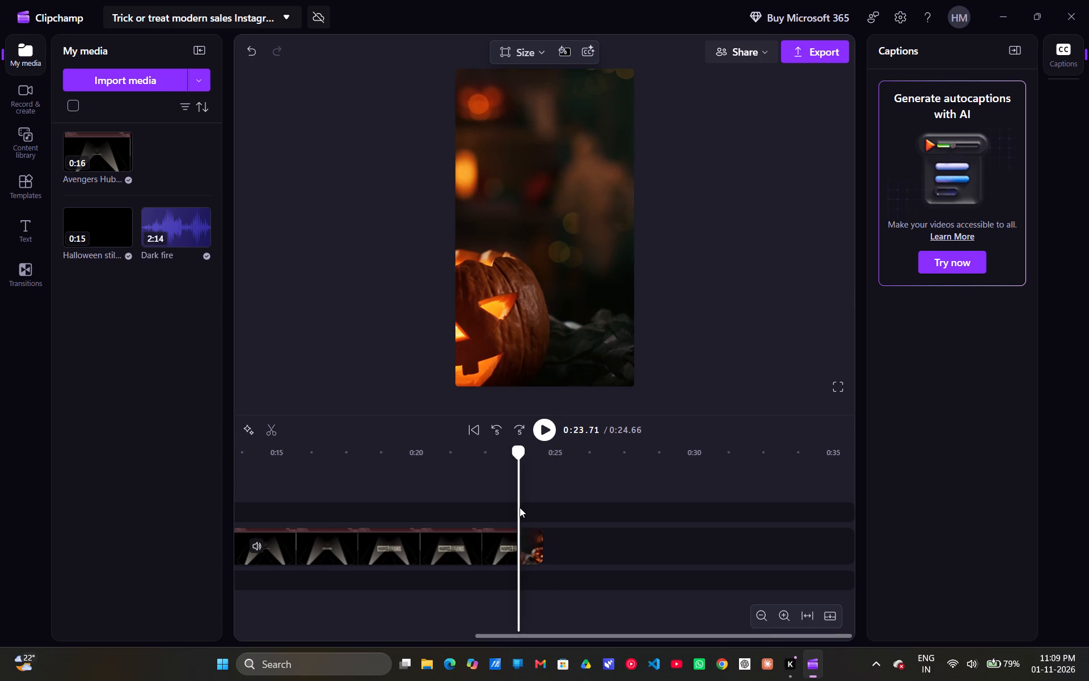
pyautogui.hotkey('ctrl', 'v')
pyautogui.moveTo(542, 494); pyautogui.dragTo(540, 526)
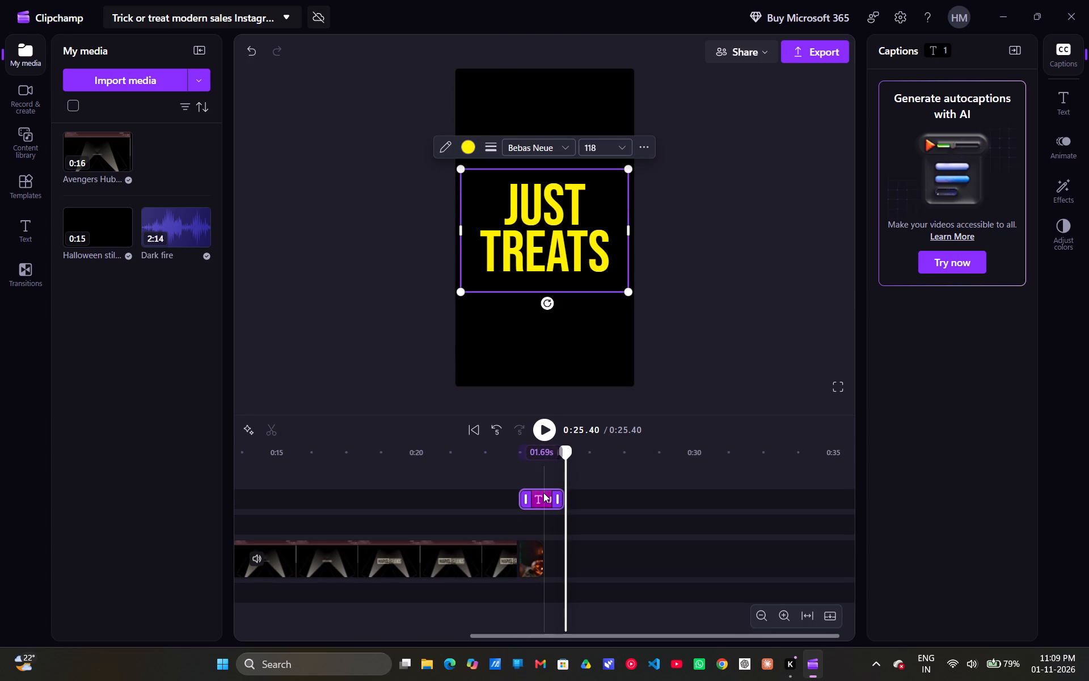
pyautogui.moveTo(543, 493); pyautogui.dragTo(563, 515)
# Replace the pasted title's text with FULL WEBSITE, followed by OUT SOON on a new line.
pyautogui.doubleClick(547, 498)
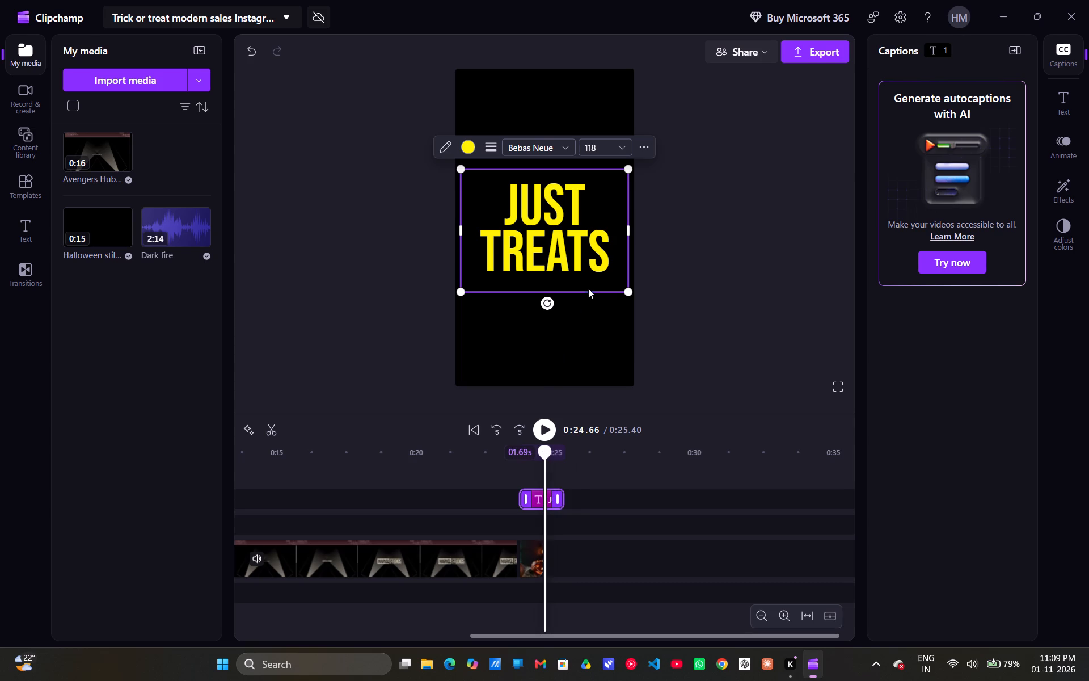
pyautogui.doubleClick(587, 251)
pyautogui.press('BackSpace')
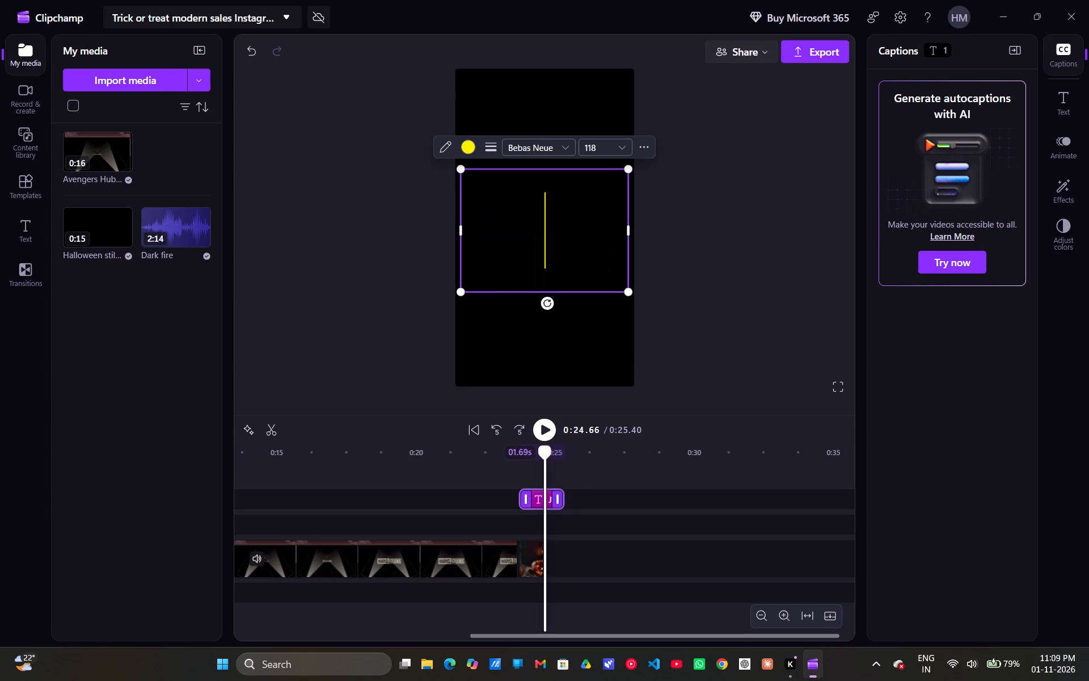
pyautogui.write('MOE')
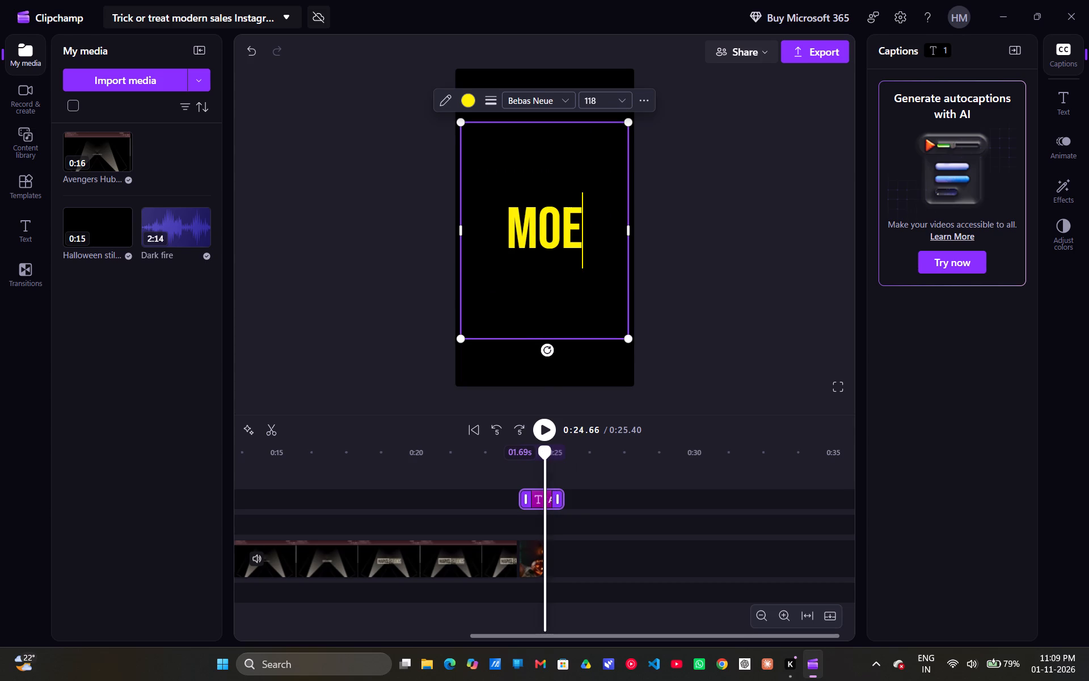
pyautogui.press('BackSpace')
pyautogui.press('BackSpace')
pyautogui.press('BackSpace')
pyautogui.write('FU')
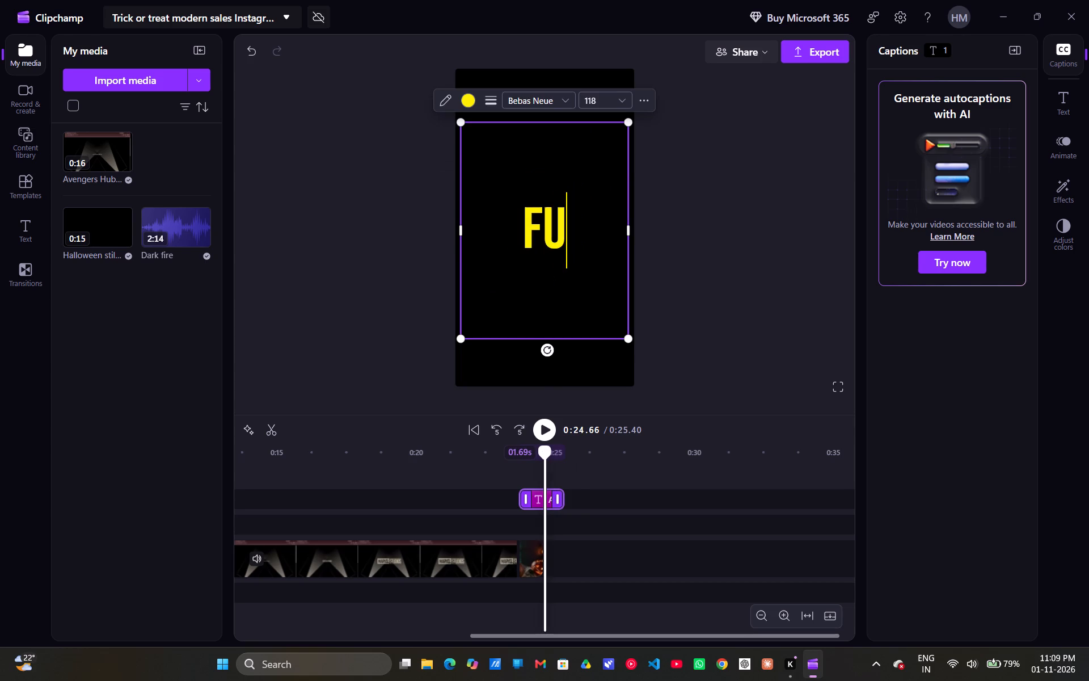
pyautogui.write('LL')
pyautogui.press('space')
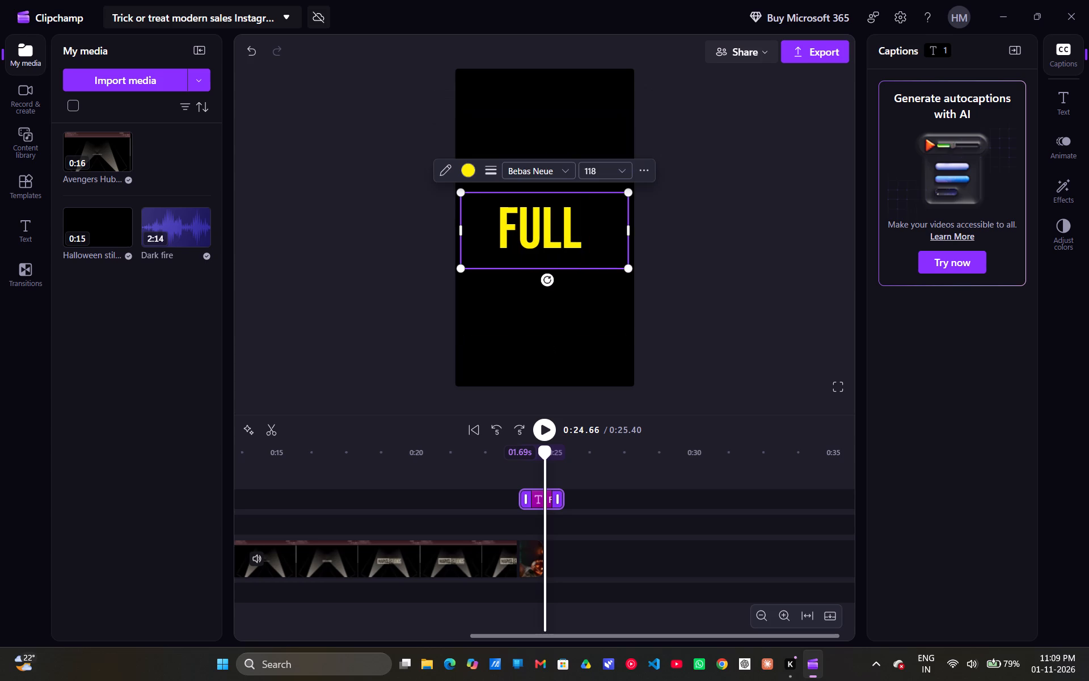
pyautogui.write('WEBSITE')
pyautogui.press('space')
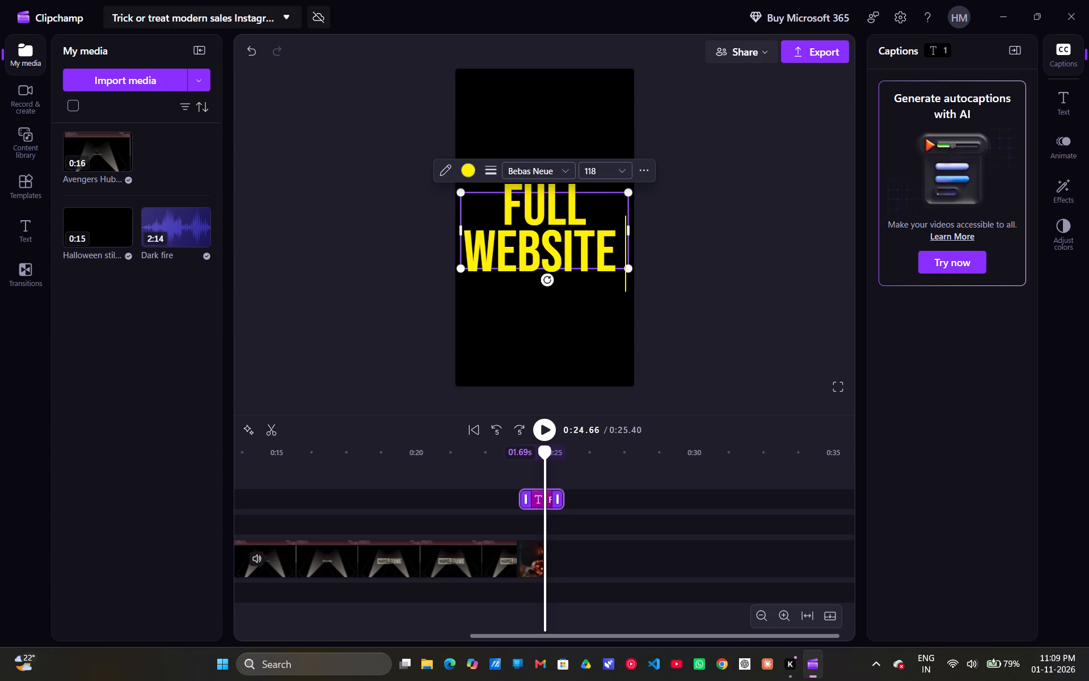
pyautogui.press('Return')
pyautogui.write('OUT SOON')
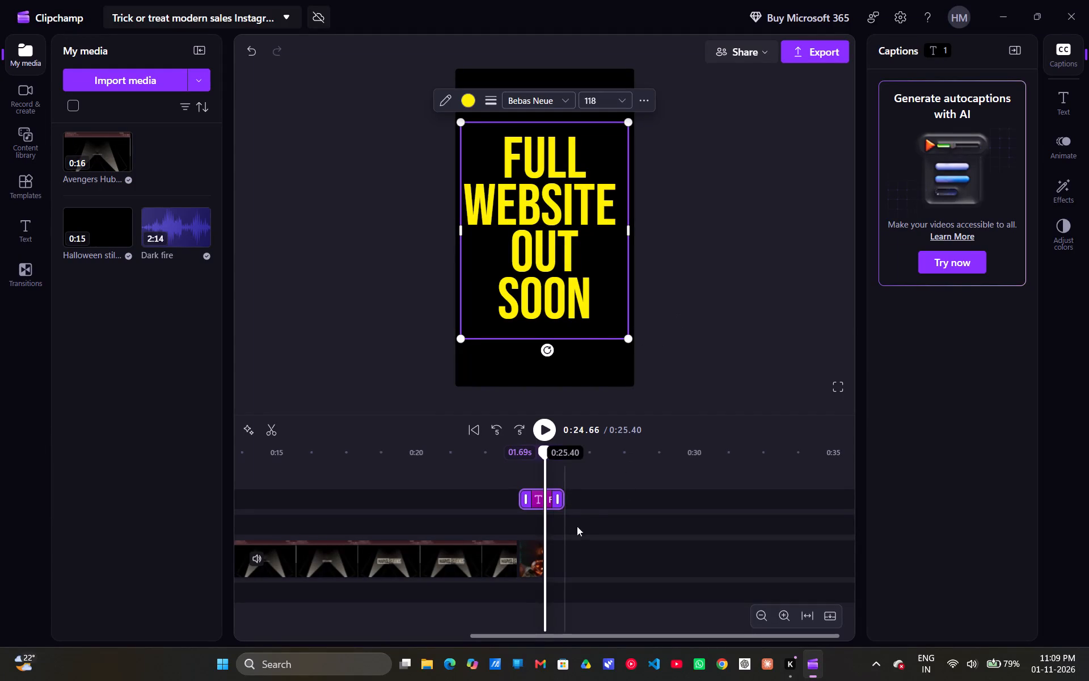
# Move the FULL WEBSITE OUT SOON title onto the existing title track, aligned with the start of the closing Halloween clip.
pyautogui.moveTo(535, 503); pyautogui.dragTo(540, 532)
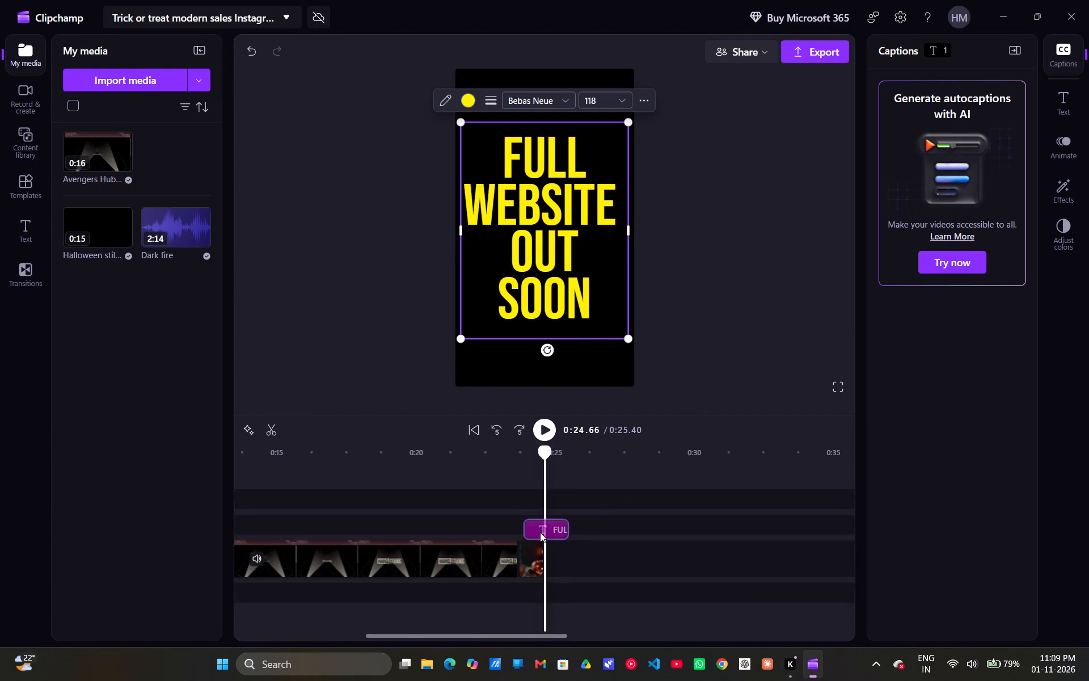
pyautogui.moveTo(540, 532); pyautogui.dragTo(531, 523)
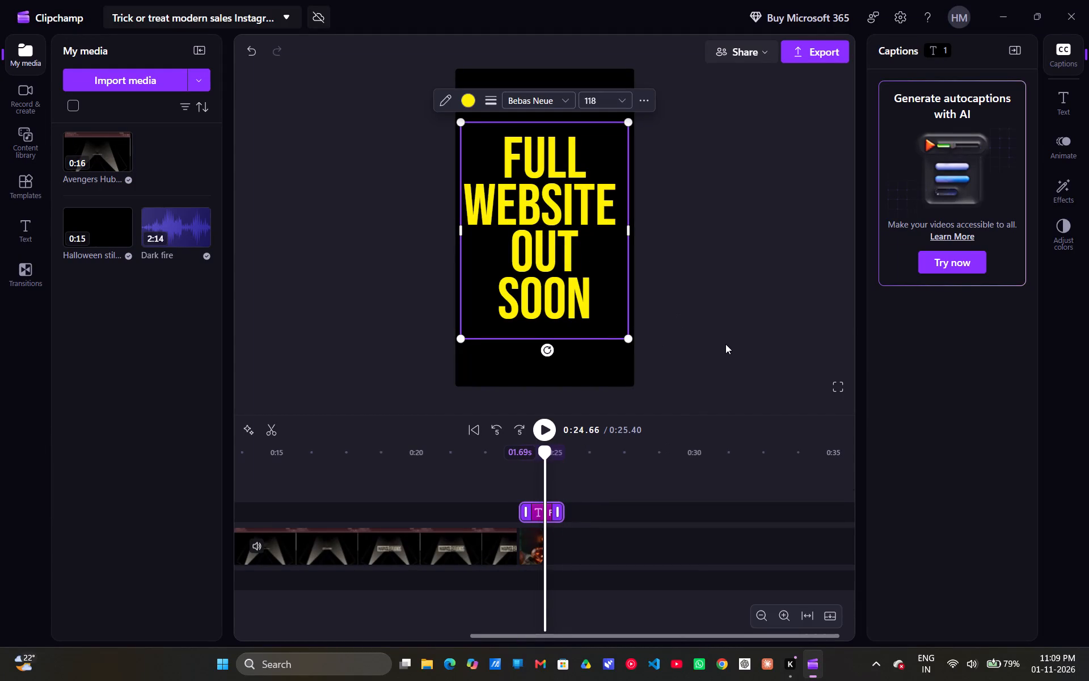
pyautogui.click(725, 344)
# Trim the end of the FULL WEBSITE OUT SOON title to a length of about 1.08 s.
pyautogui.click(551, 506)
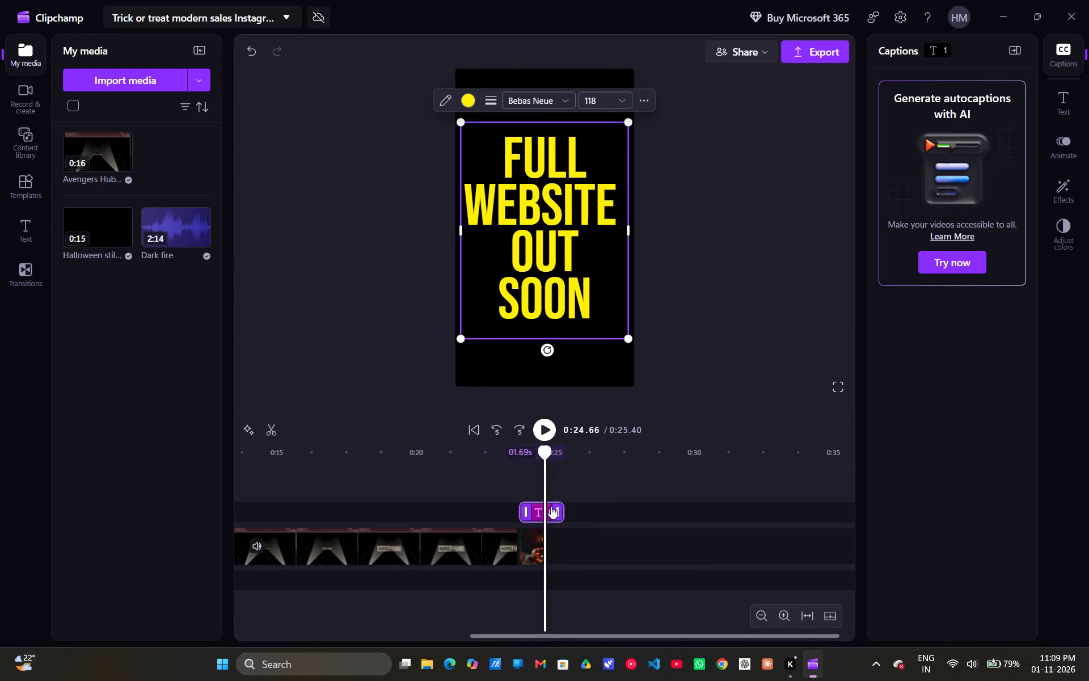
pyautogui.moveTo(562, 509); pyautogui.dragTo(547, 511)
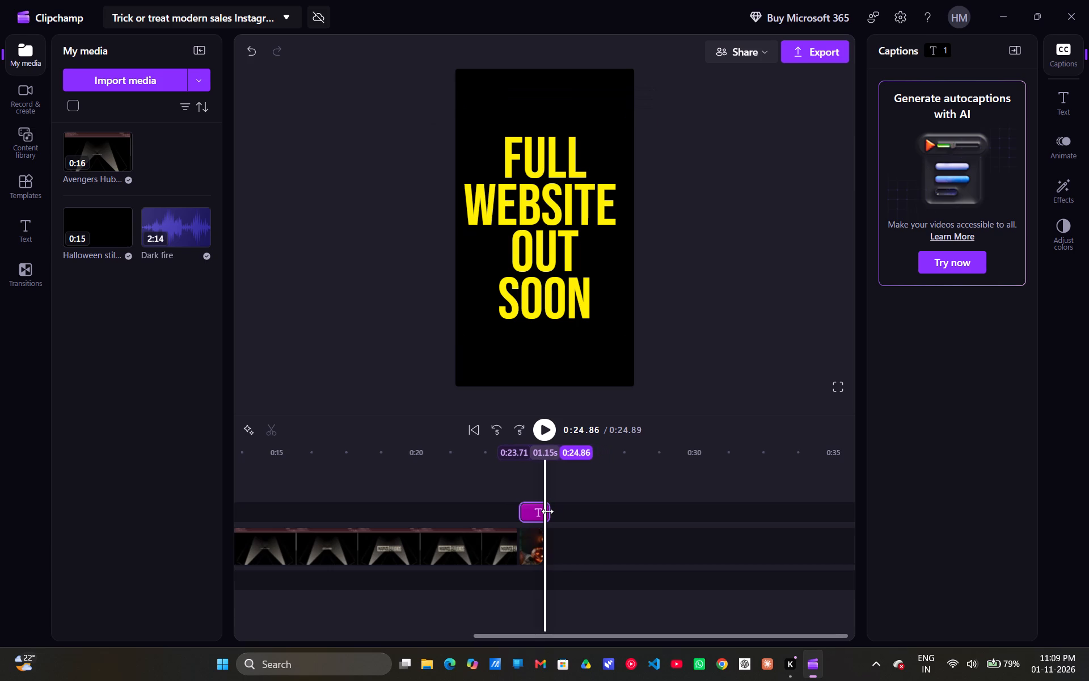
pyautogui.moveTo(547, 511); pyautogui.dragTo(544, 513)
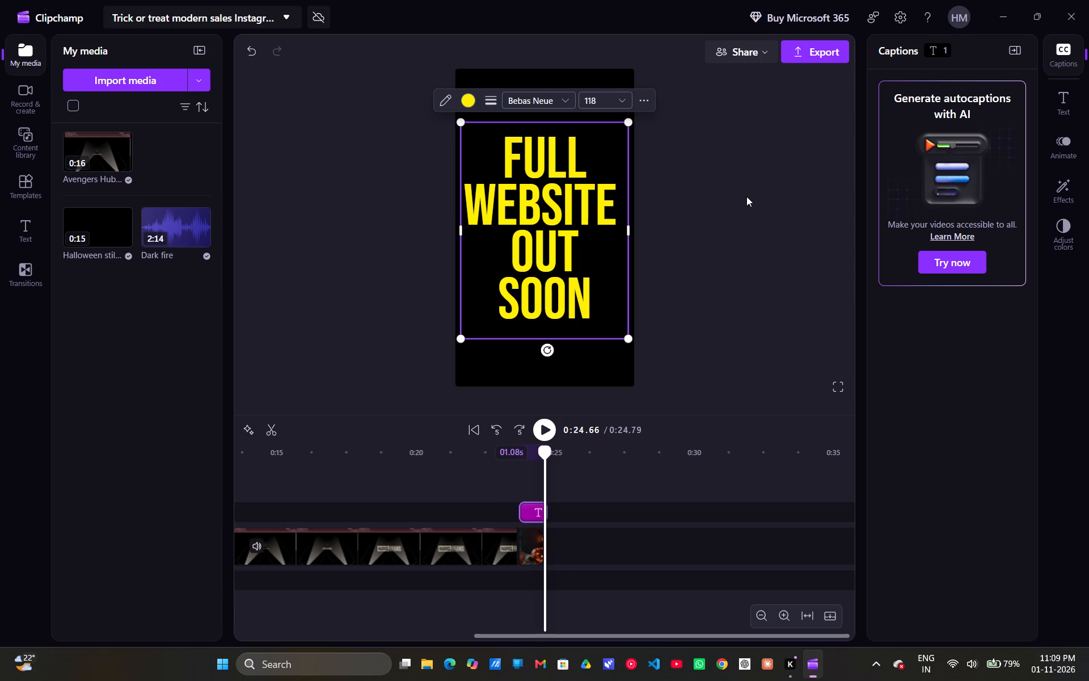
pyautogui.click(746, 196)
# Play the video from the beginning and pause at about 0:13.45, where the second Avengers Hub part starts.
pyautogui.hscroll(1, 573, 541)
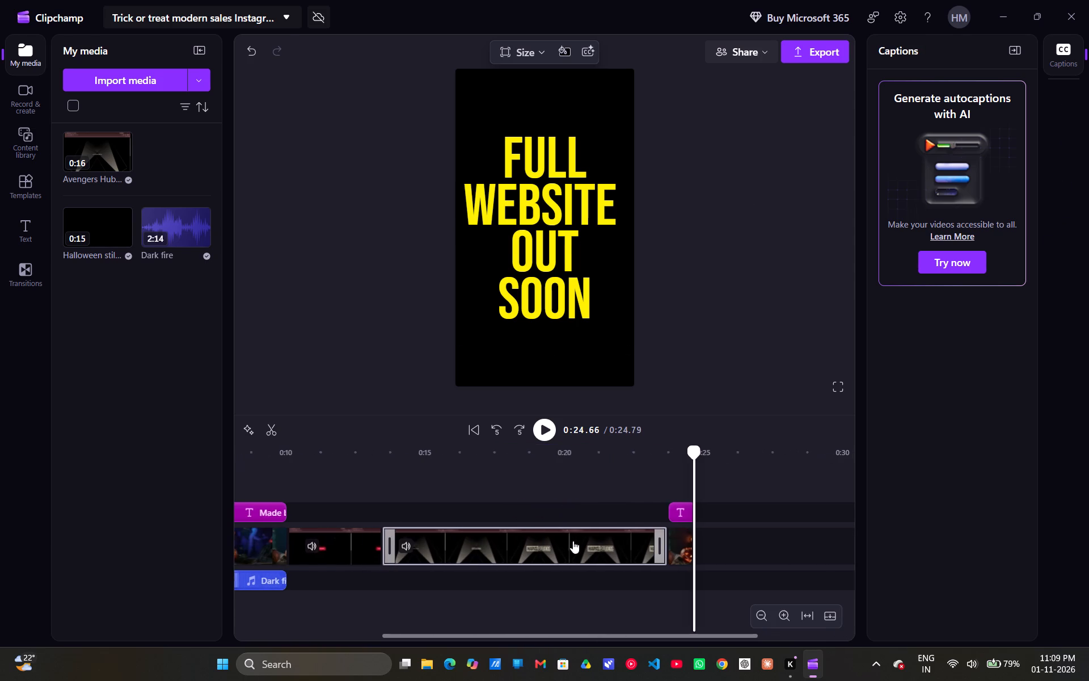
pyautogui.hscroll(1, 573, 541)
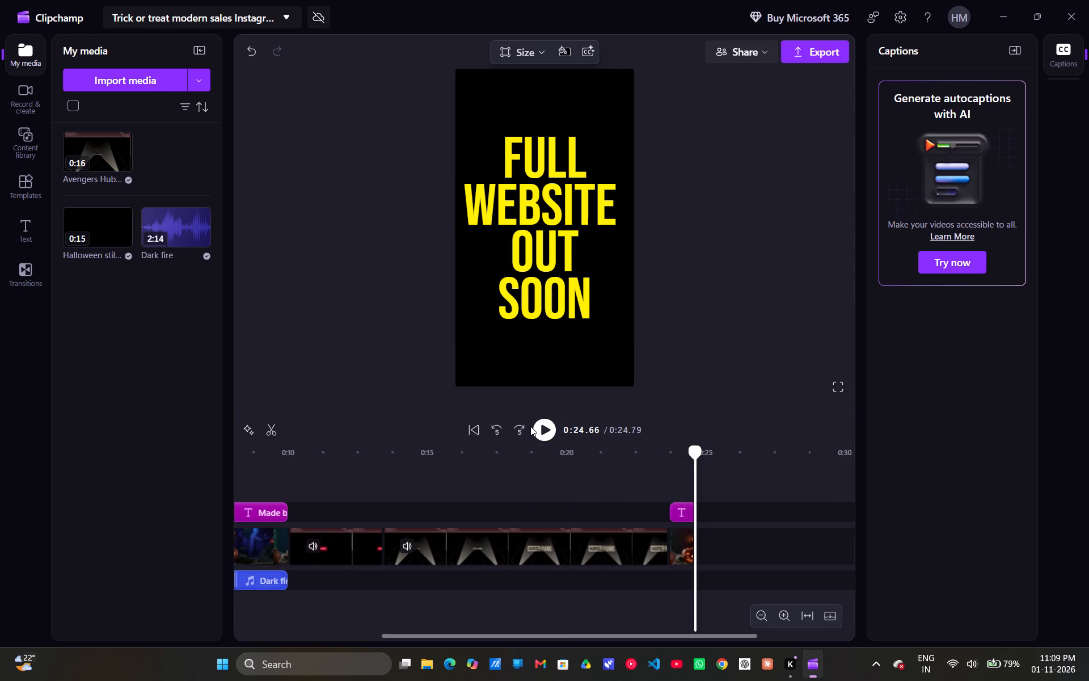
pyautogui.click(530, 426)
pyautogui.click(540, 426)
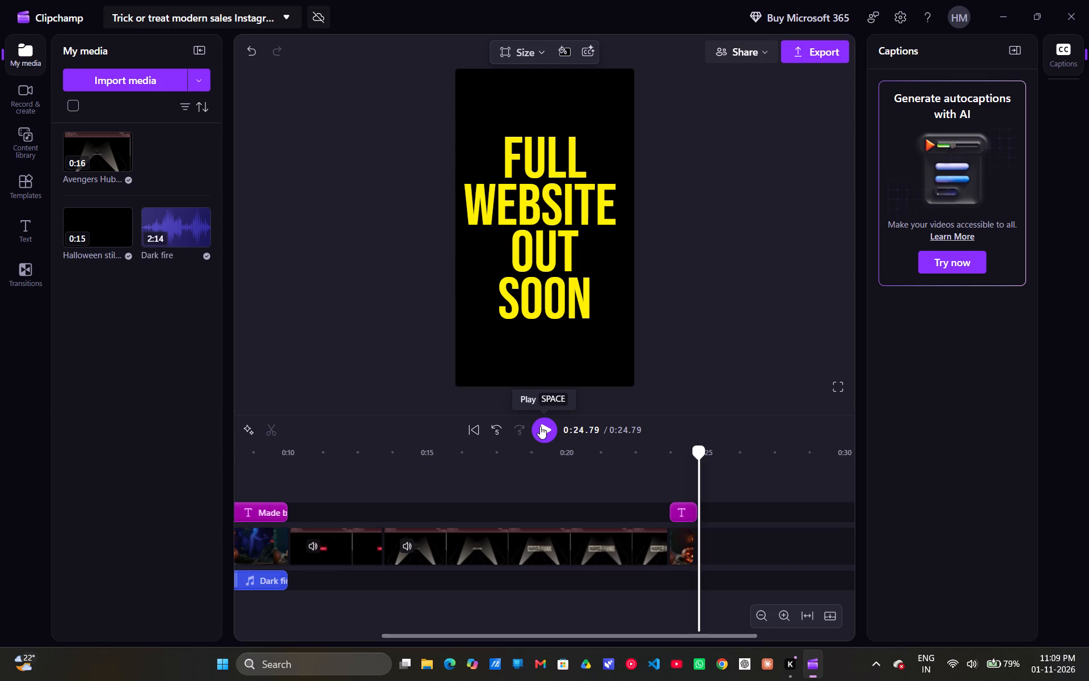
pyautogui.click(540, 426)
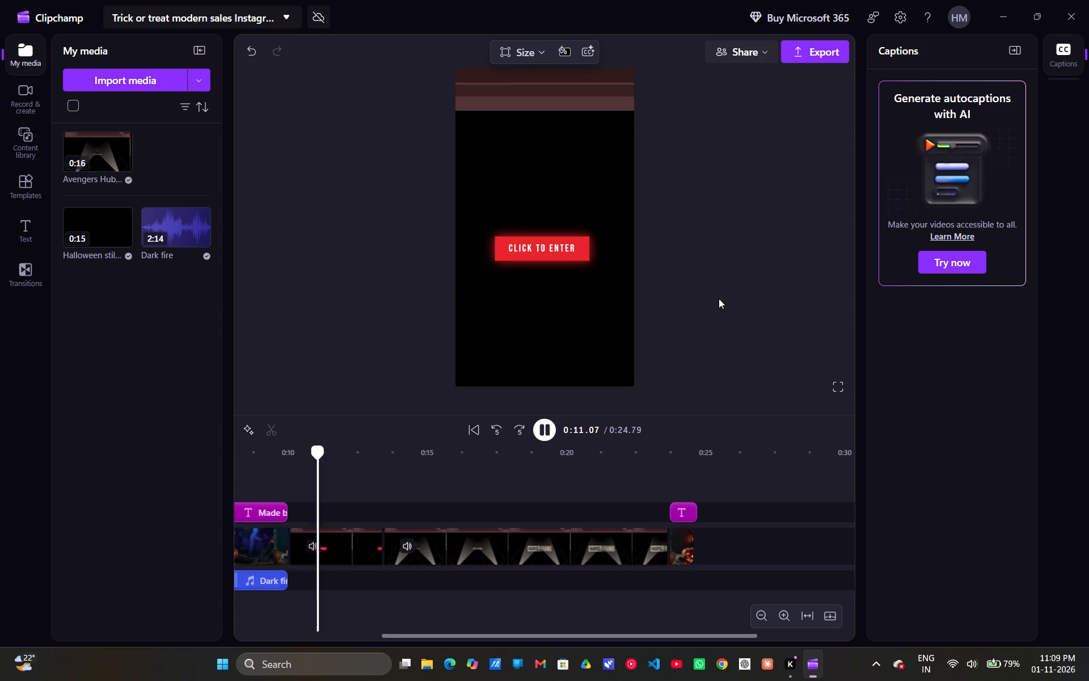
pyautogui.click(544, 431)
# Crop the browser bar strip off the top of the second Avengers Hub part.
pyautogui.click(579, 173)
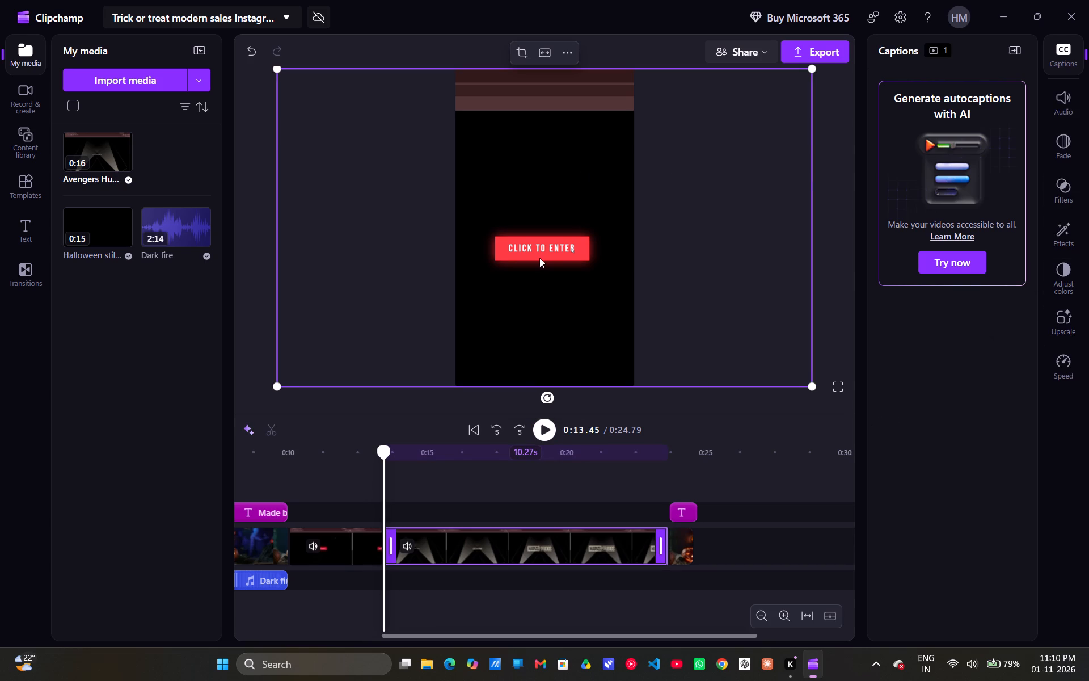
pyautogui.rightClick(595, 215)
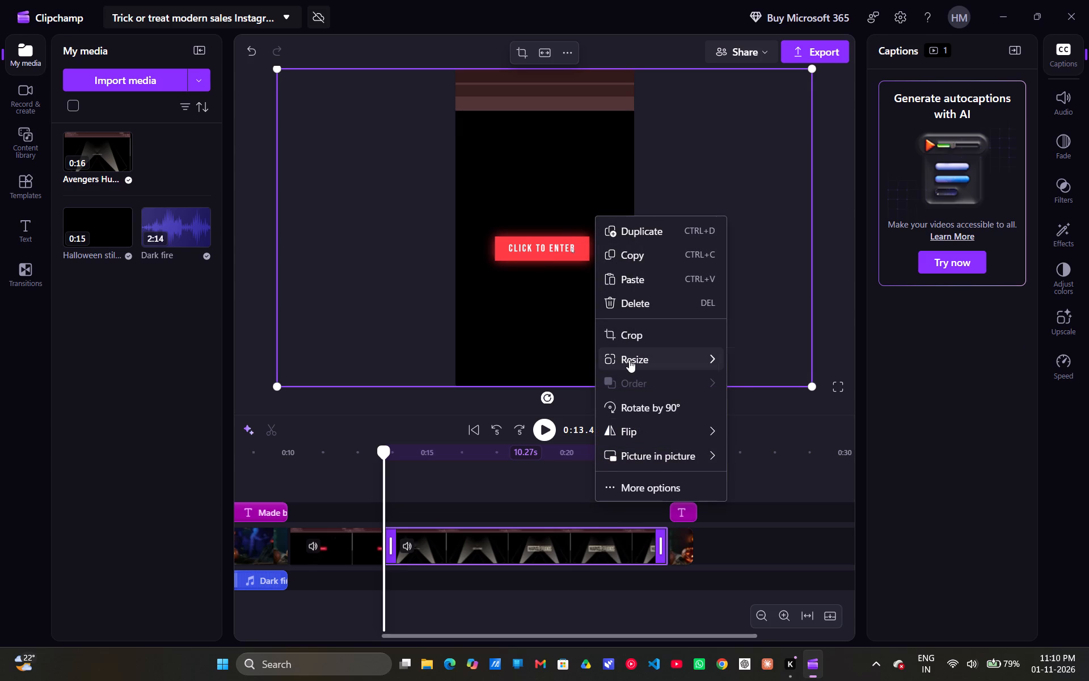
pyautogui.click(646, 326)
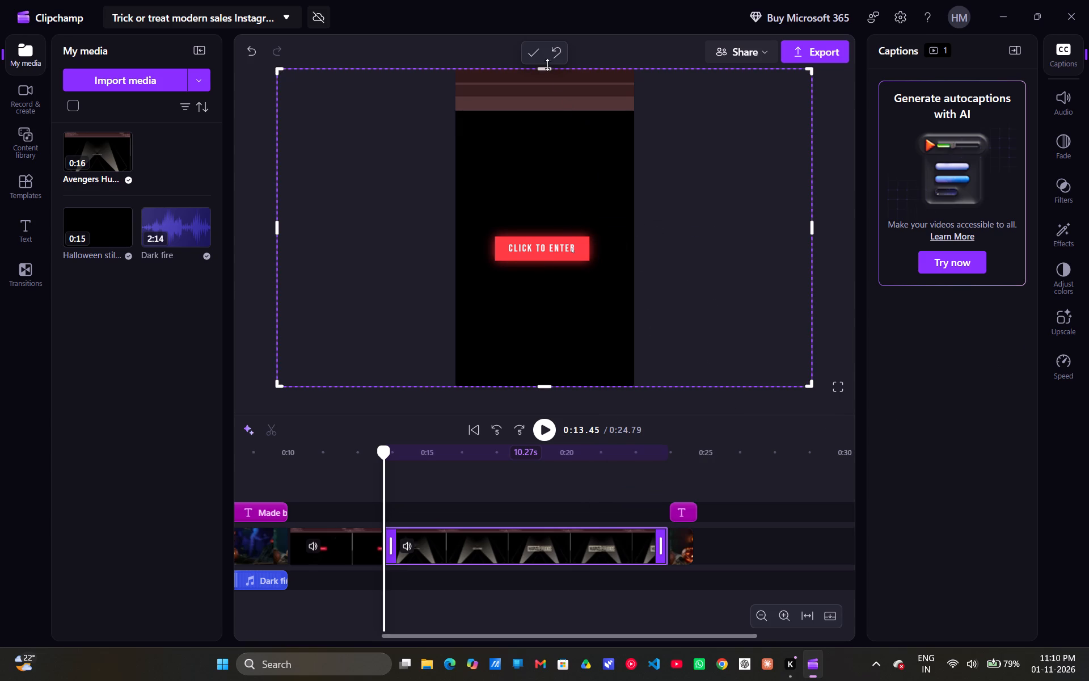
pyautogui.moveTo(546, 65); pyautogui.dragTo(546, 105)
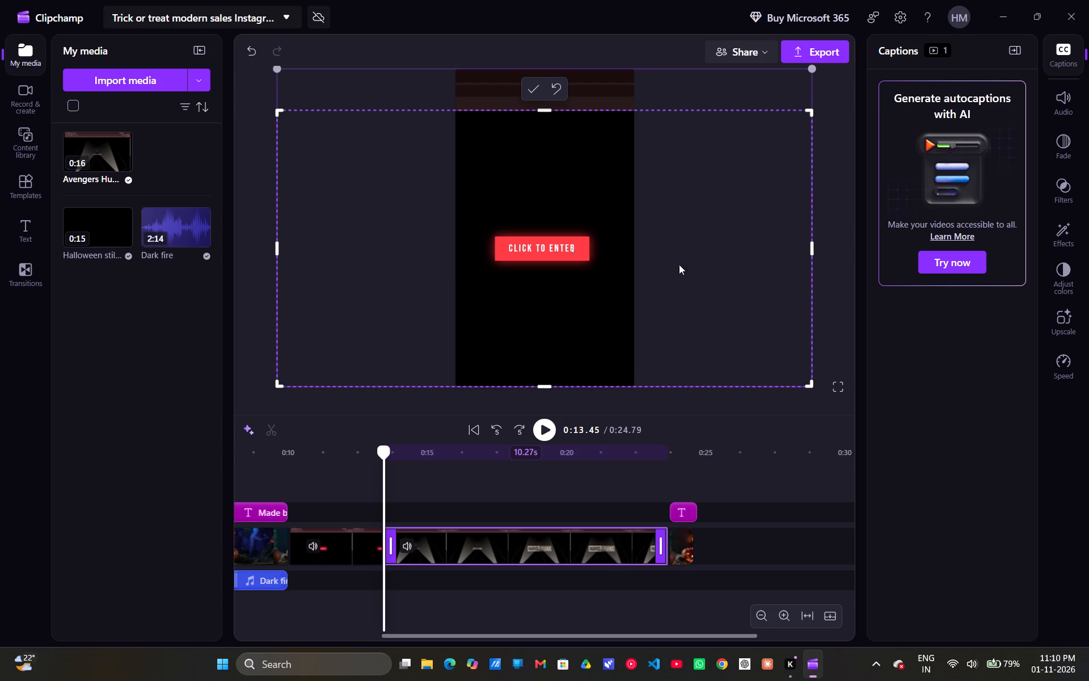
pyautogui.click(531, 94)
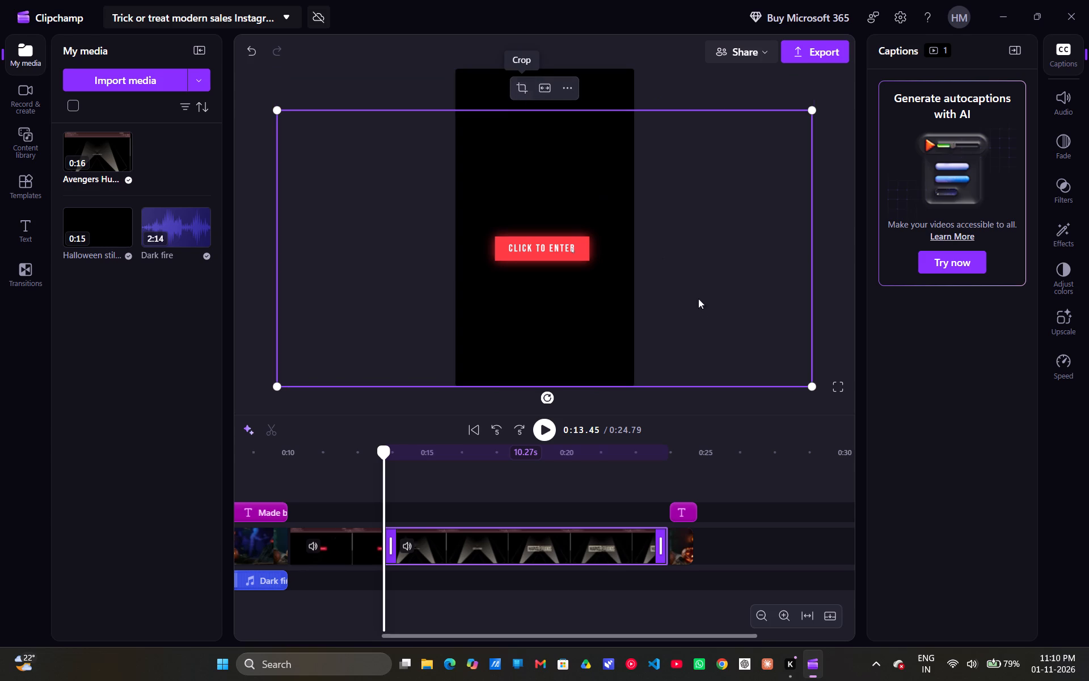
# Scale down the second Avengers Hub part slightly and reposition it so the CLICK TO ENTER button sits horizontally near the frame's centre.
pyautogui.moveTo(624, 280); pyautogui.dragTo(630, 257)
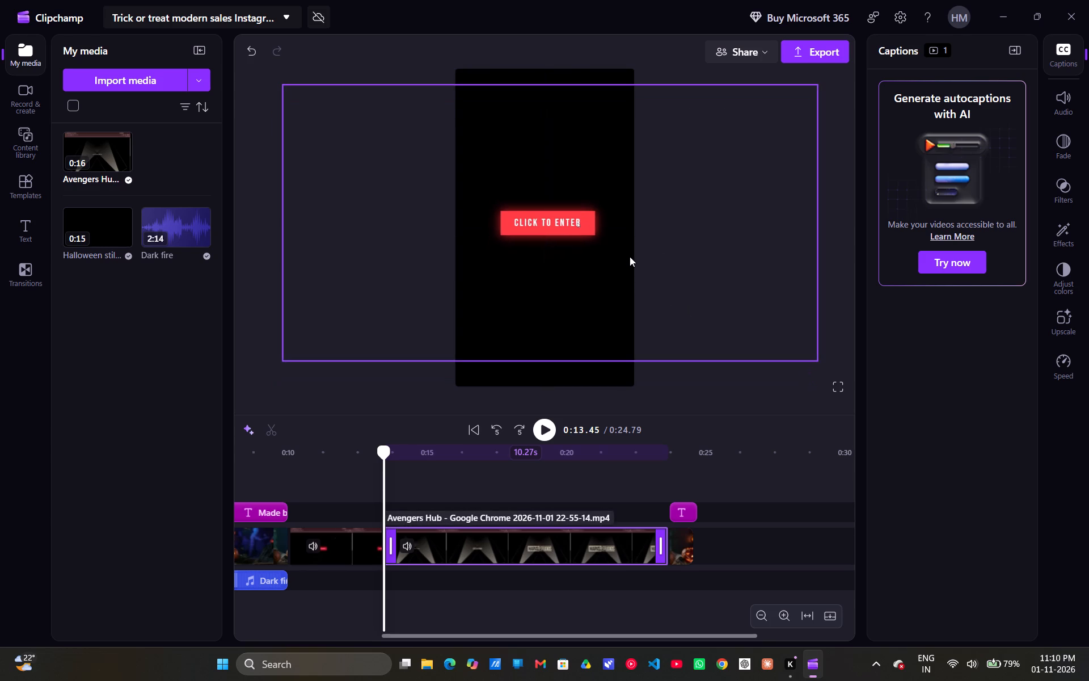
pyautogui.moveTo(630, 257); pyautogui.dragTo(631, 264)
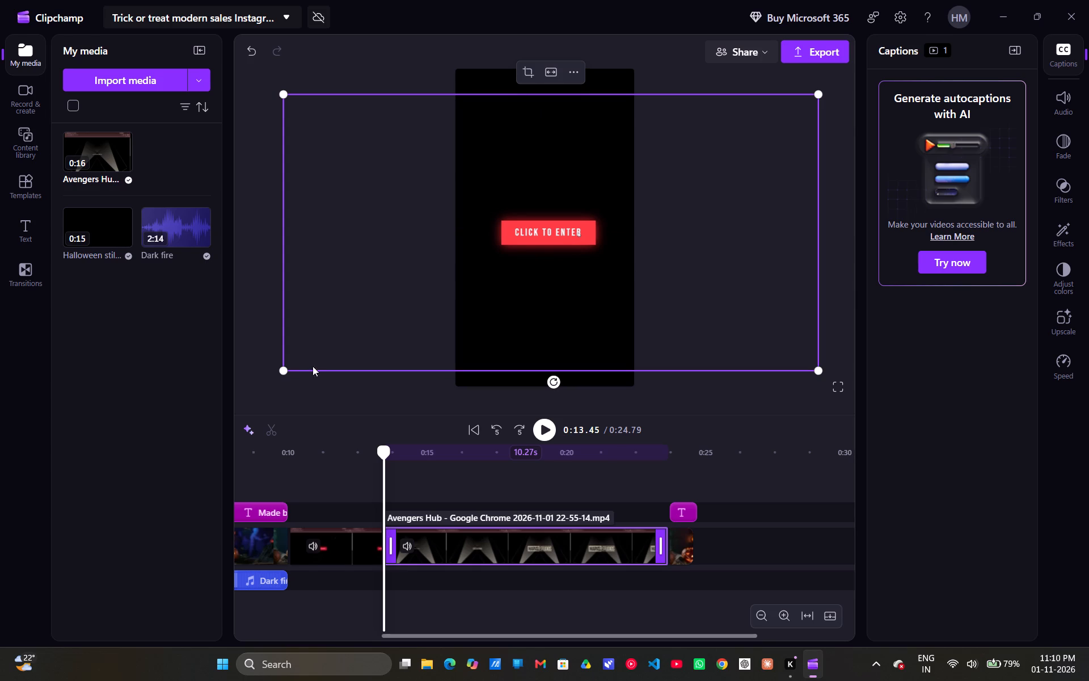
pyautogui.moveTo(282, 371); pyautogui.dragTo(303, 354)
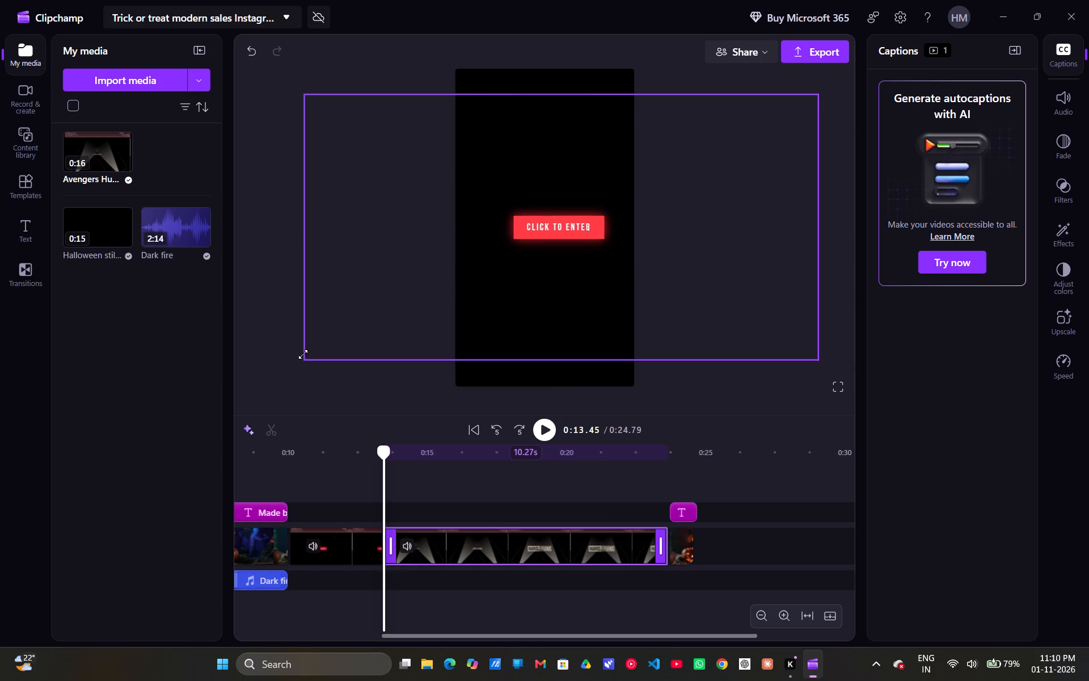
pyautogui.moveTo(303, 354); pyautogui.dragTo(334, 327)
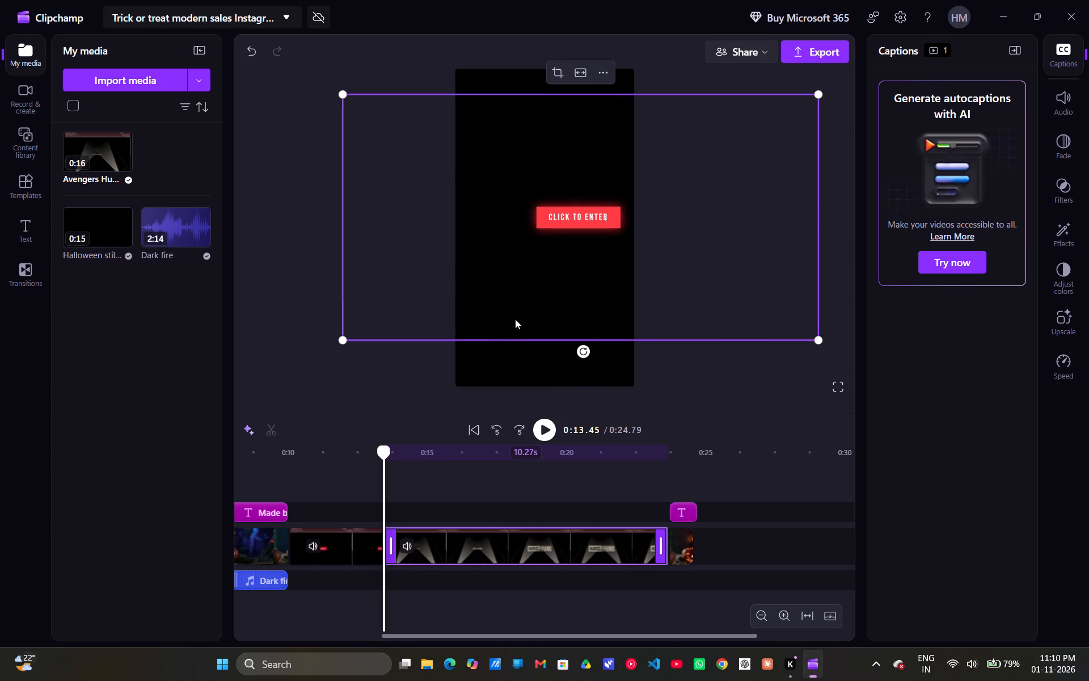
pyautogui.moveTo(515, 318); pyautogui.dragTo(486, 324)
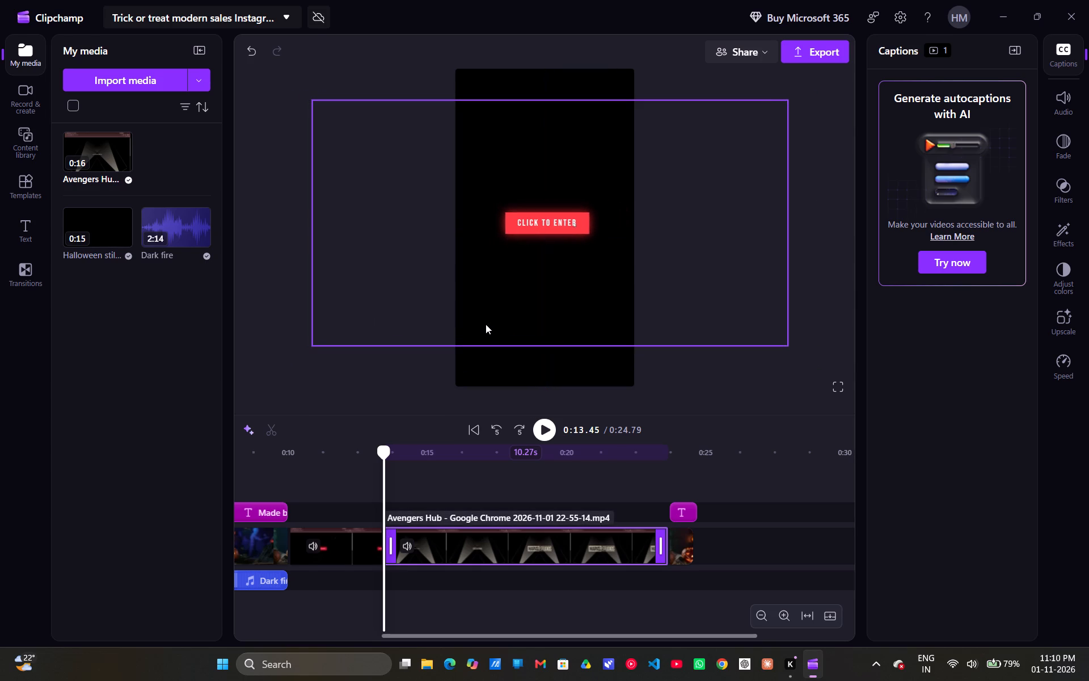
pyautogui.moveTo(486, 324); pyautogui.dragTo(485, 326)
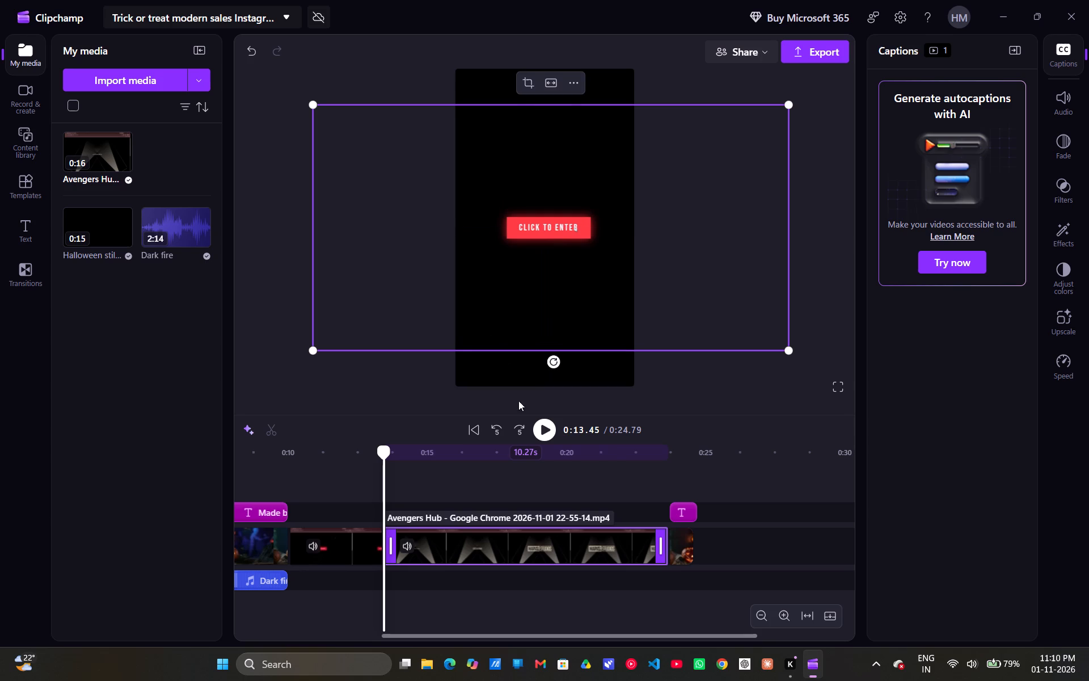
# At about 0:20.52, shrink the second Avengers Hub part until the MARVEL STUDIOS logo fits the frame width, and centre it in the frame.
pyautogui.click(546, 439)
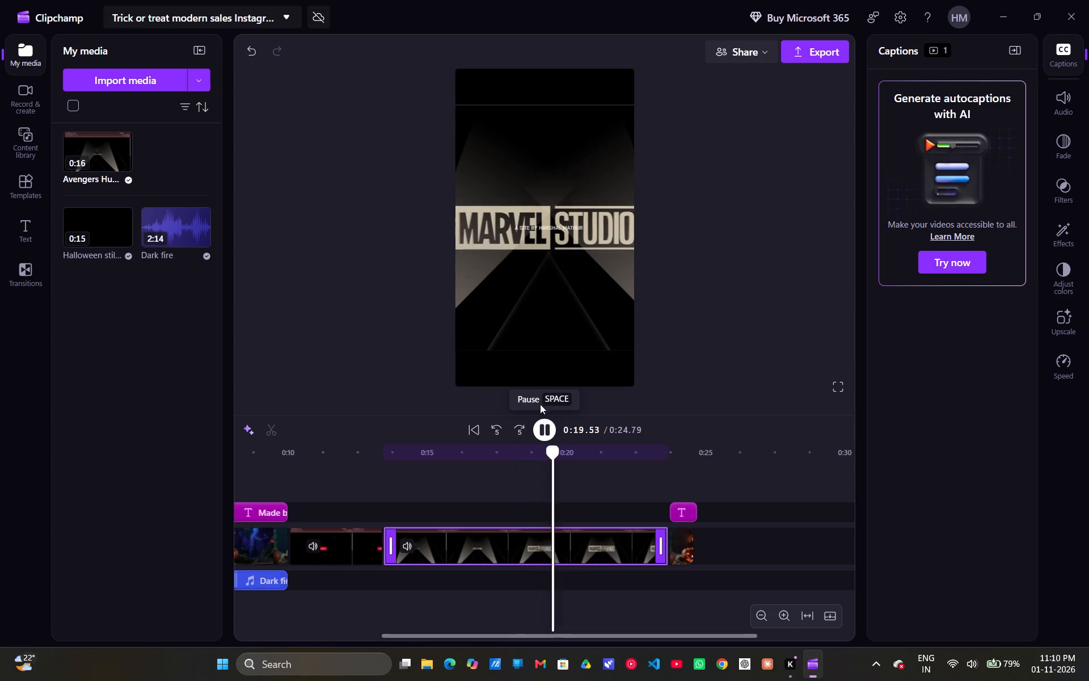
pyautogui.click(539, 424)
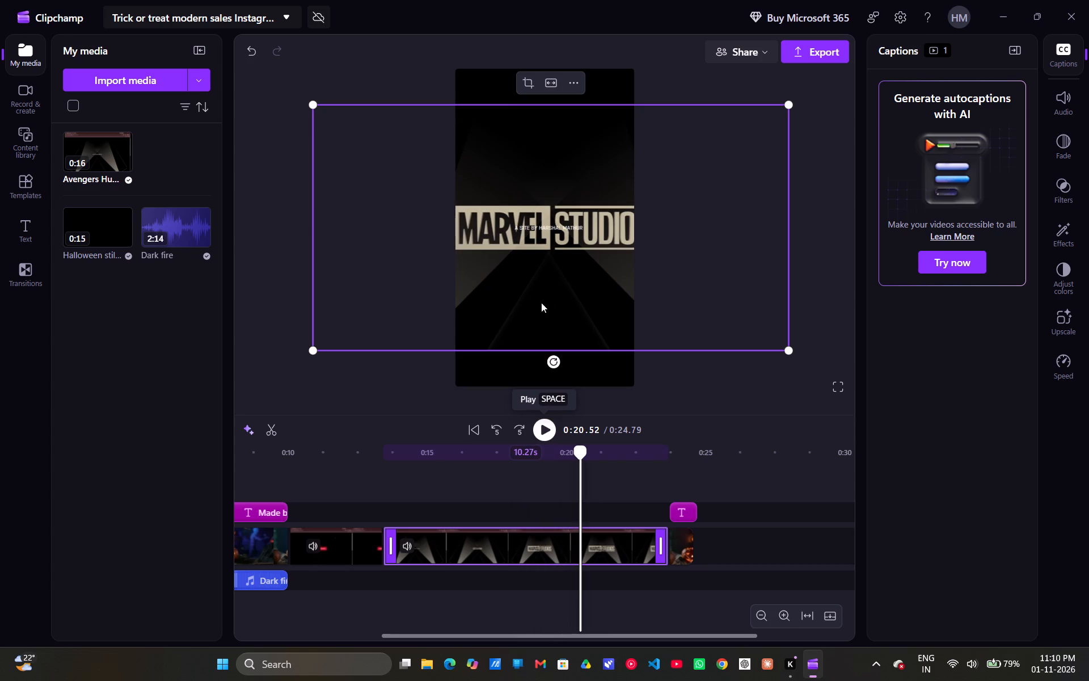
pyautogui.moveTo(314, 104); pyautogui.dragTo(339, 124)
pyautogui.moveTo(530, 292); pyautogui.dragTo(512, 289)
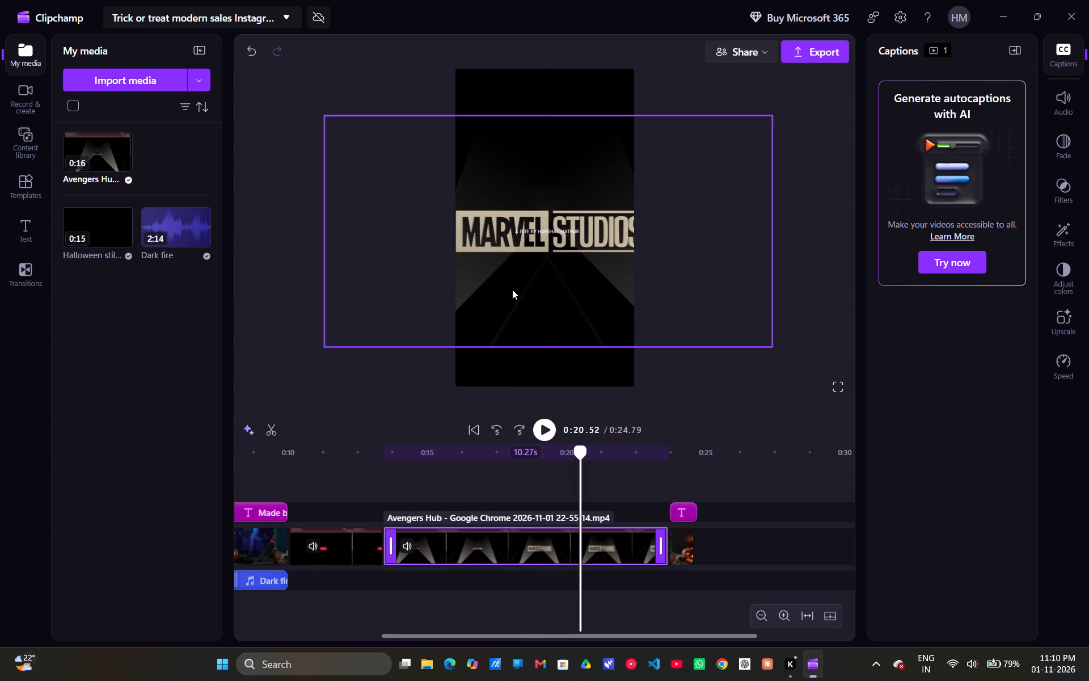
pyautogui.moveTo(512, 289); pyautogui.dragTo(509, 293)
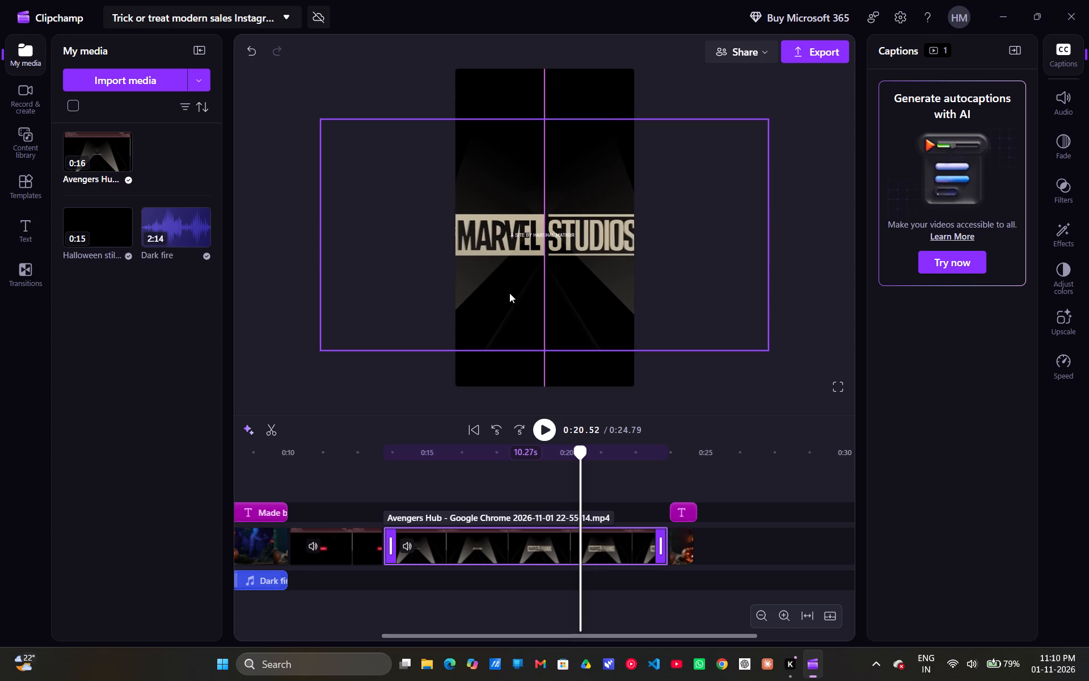
pyautogui.moveTo(509, 293); pyautogui.dragTo(508, 291)
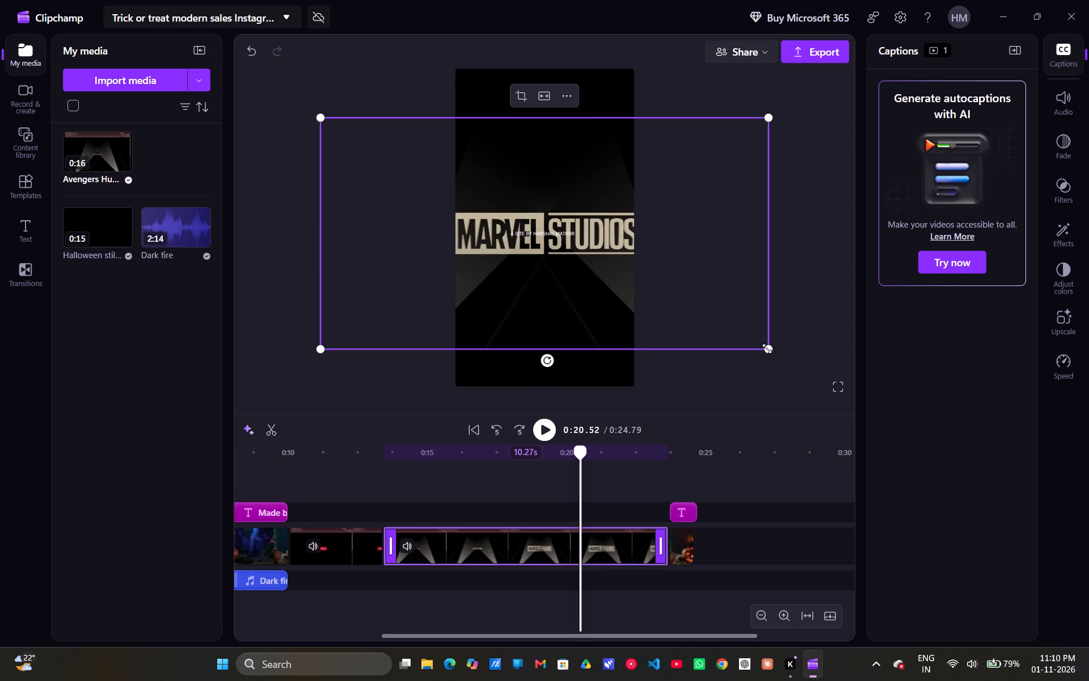
pyautogui.moveTo(767, 348); pyautogui.dragTo(735, 342)
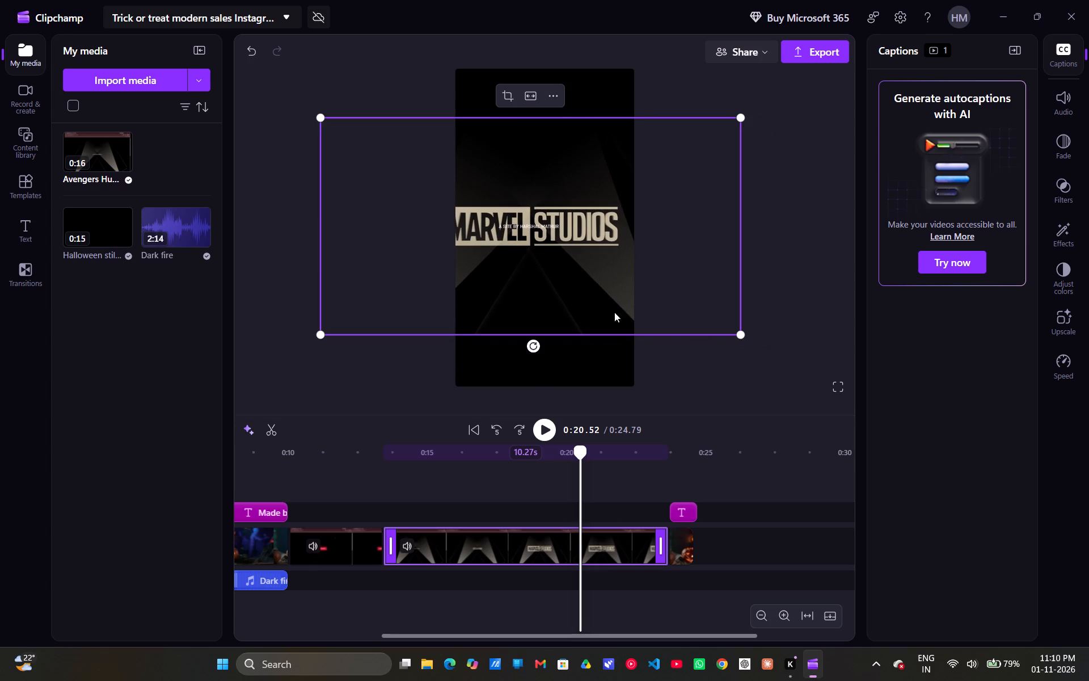
pyautogui.moveTo(580, 306); pyautogui.dragTo(593, 309)
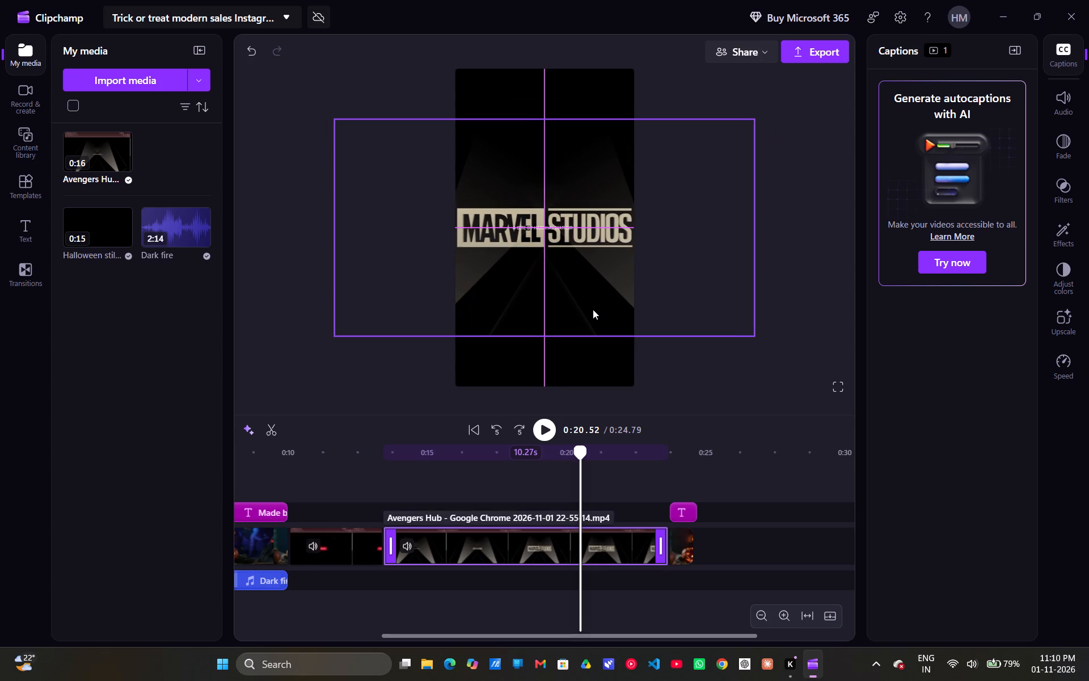
pyautogui.moveTo(593, 309); pyautogui.dragTo(590, 311)
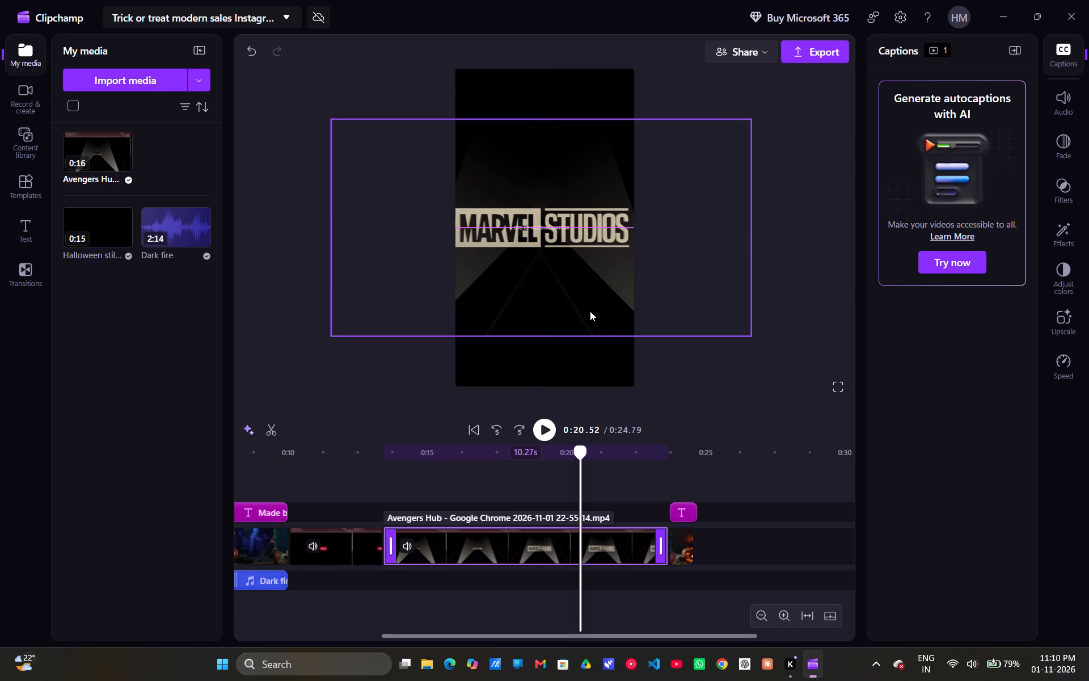
pyautogui.moveTo(590, 311); pyautogui.dragTo(593, 311)
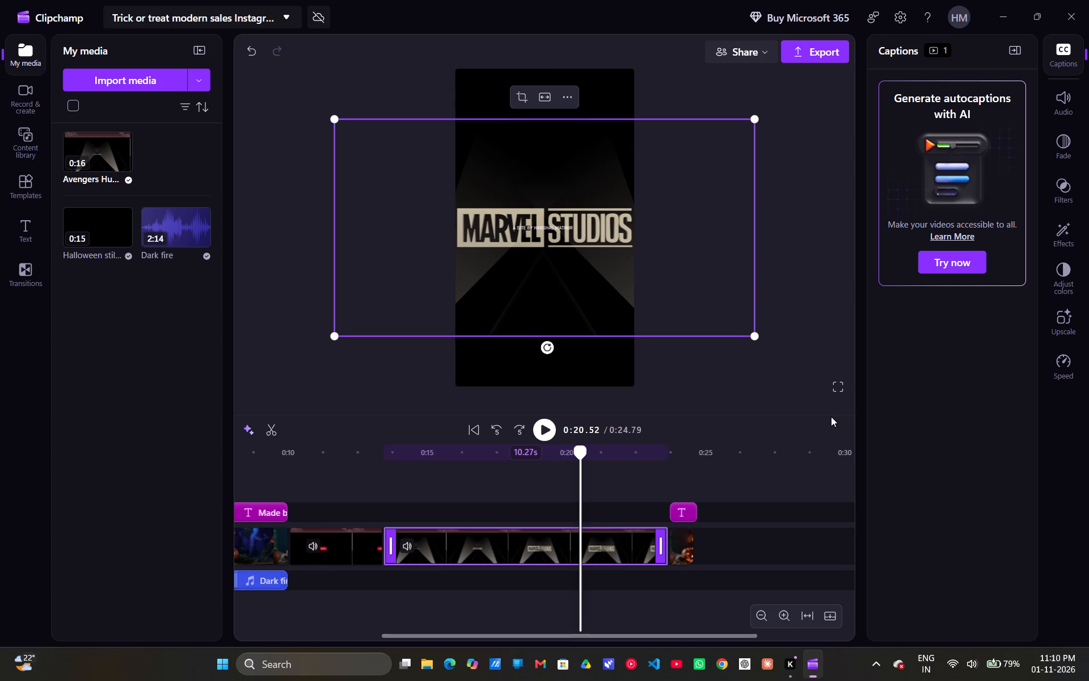
pyautogui.click(837, 350)
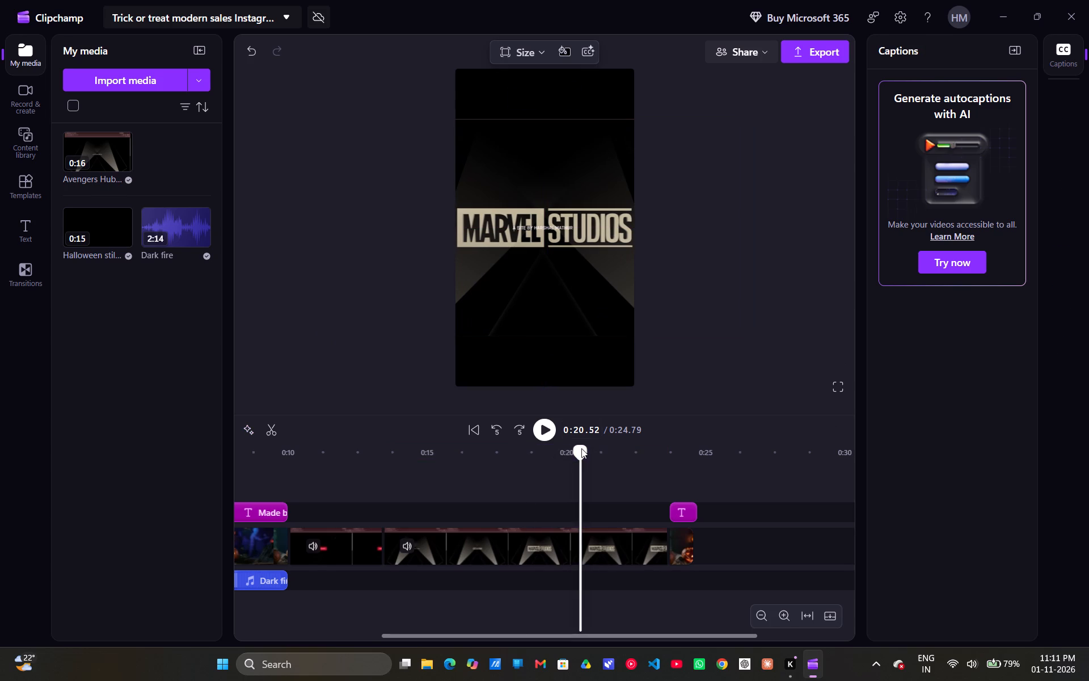
# Play the video from about 0:08.61 through the start of the second Avengers Hub part and pause at about 0:14.39.
pyautogui.moveTo(580, 451); pyautogui.dragTo(249, 471)
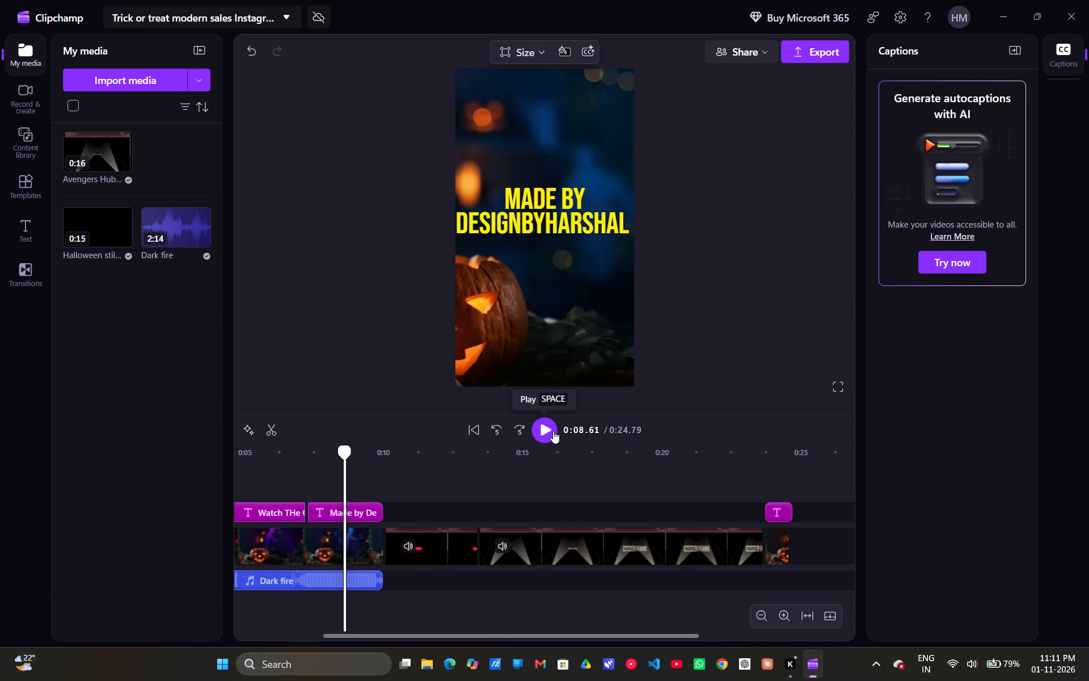
pyautogui.click(553, 431)
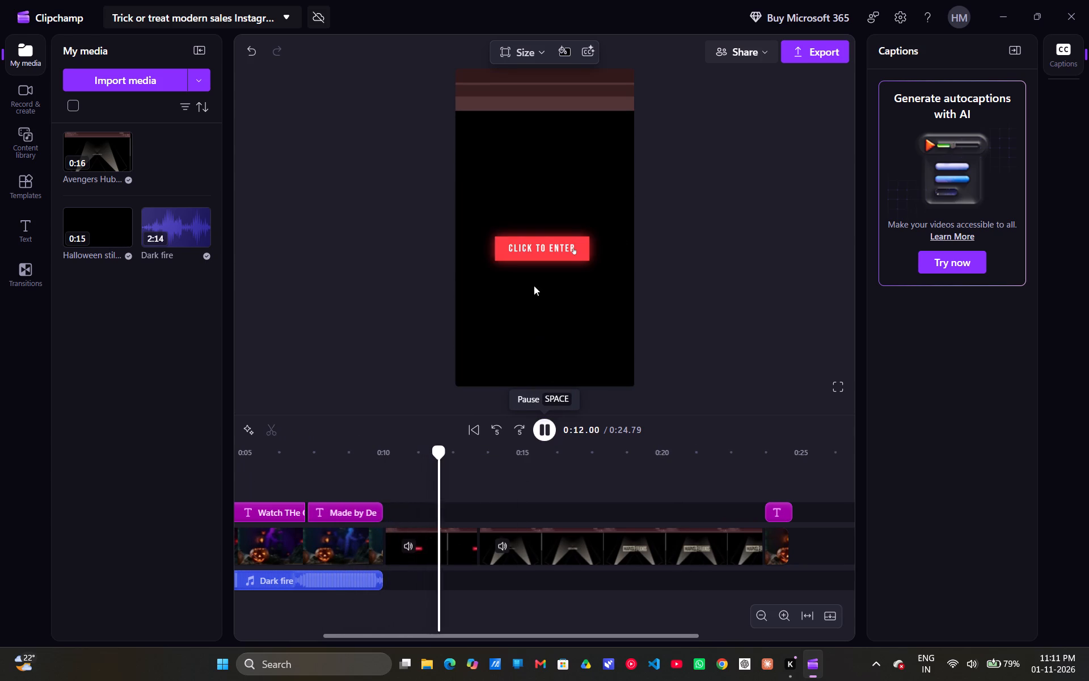
pyautogui.click(541, 279)
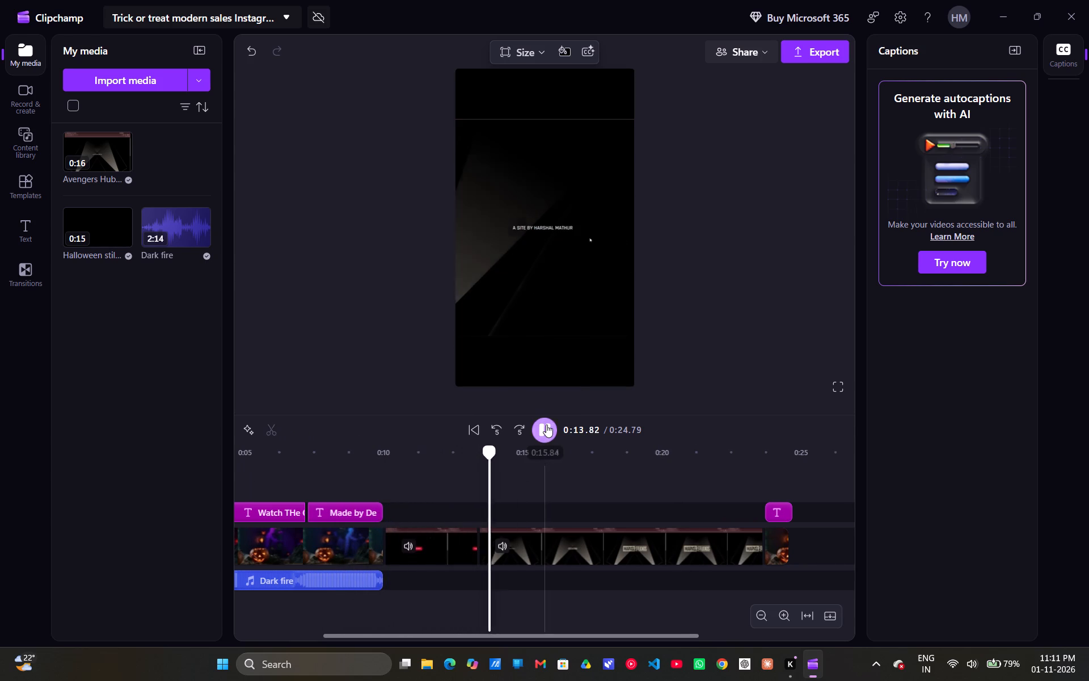
pyautogui.click(546, 424)
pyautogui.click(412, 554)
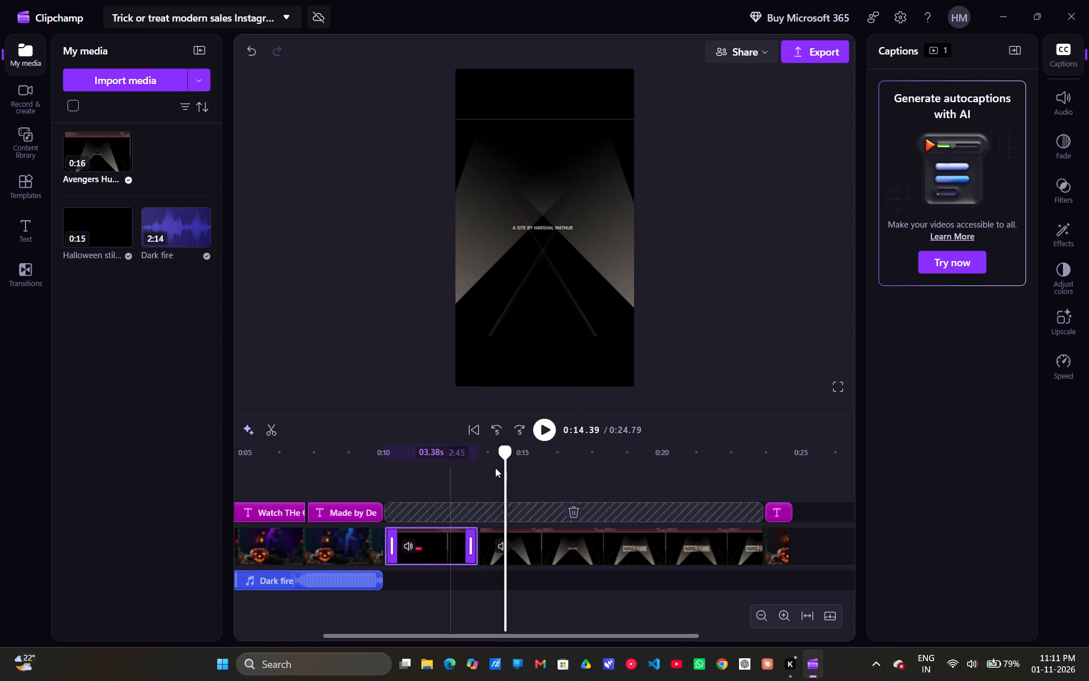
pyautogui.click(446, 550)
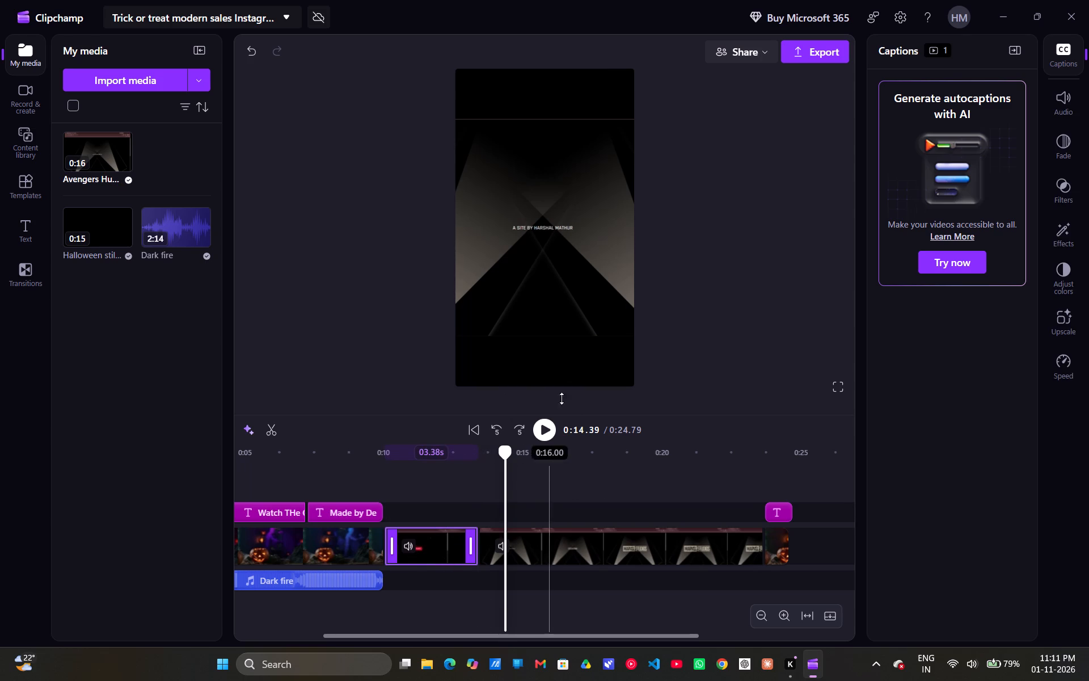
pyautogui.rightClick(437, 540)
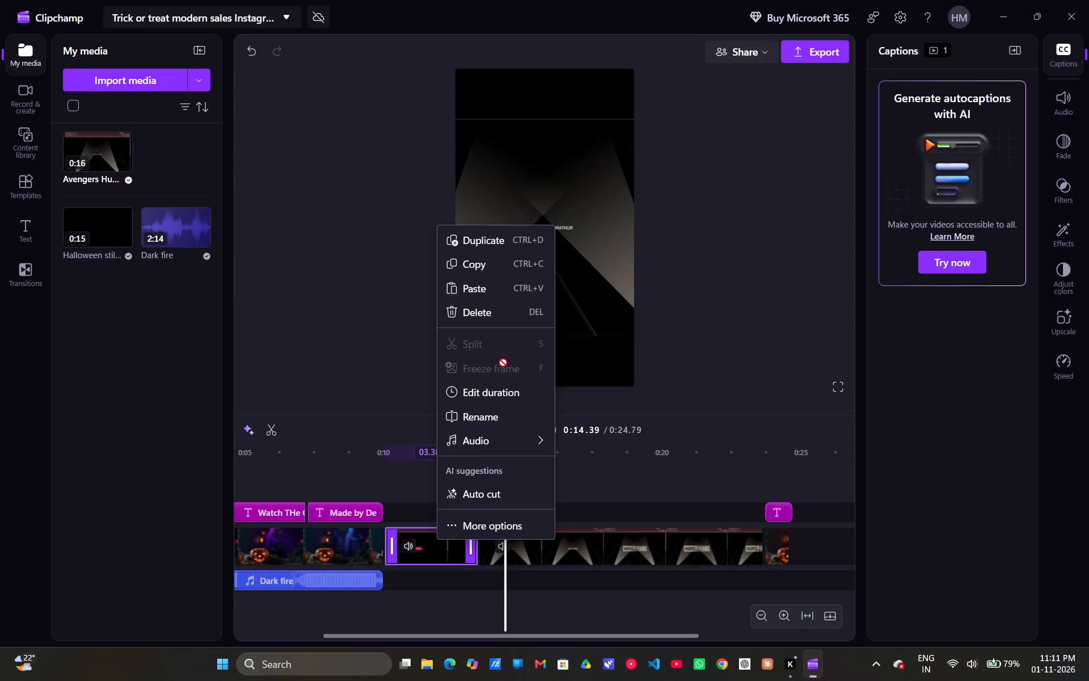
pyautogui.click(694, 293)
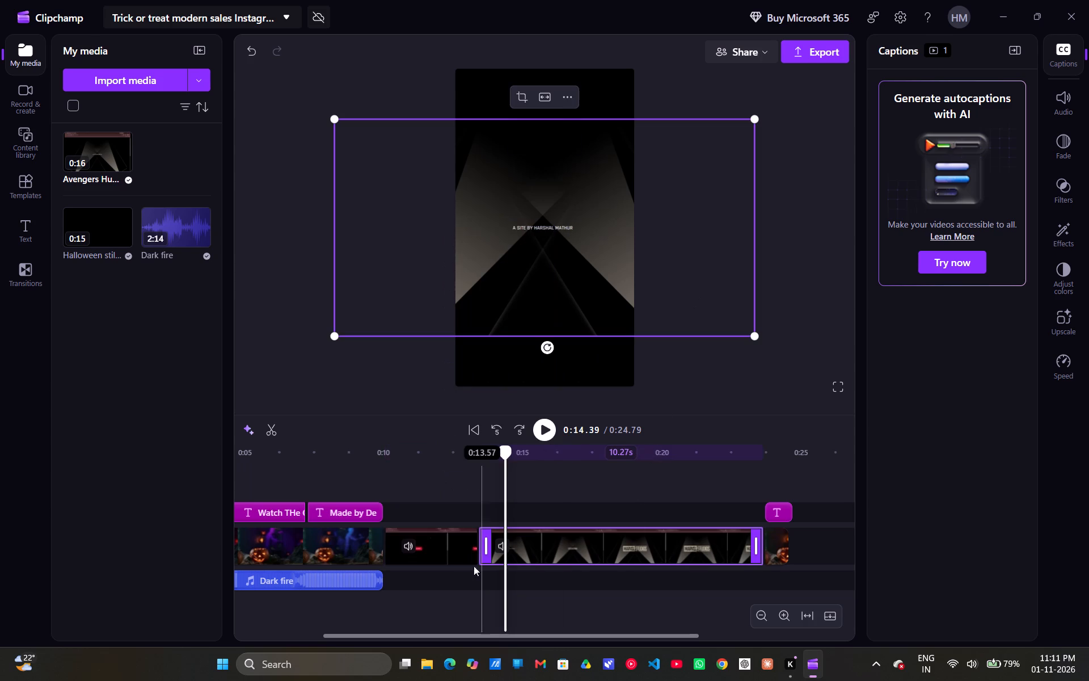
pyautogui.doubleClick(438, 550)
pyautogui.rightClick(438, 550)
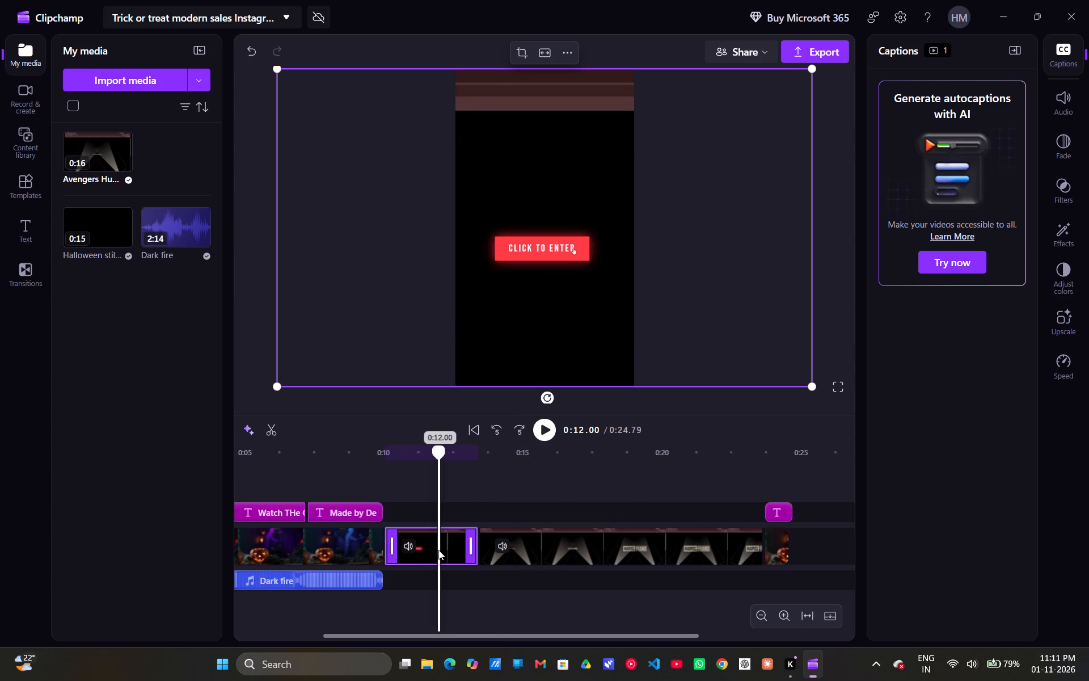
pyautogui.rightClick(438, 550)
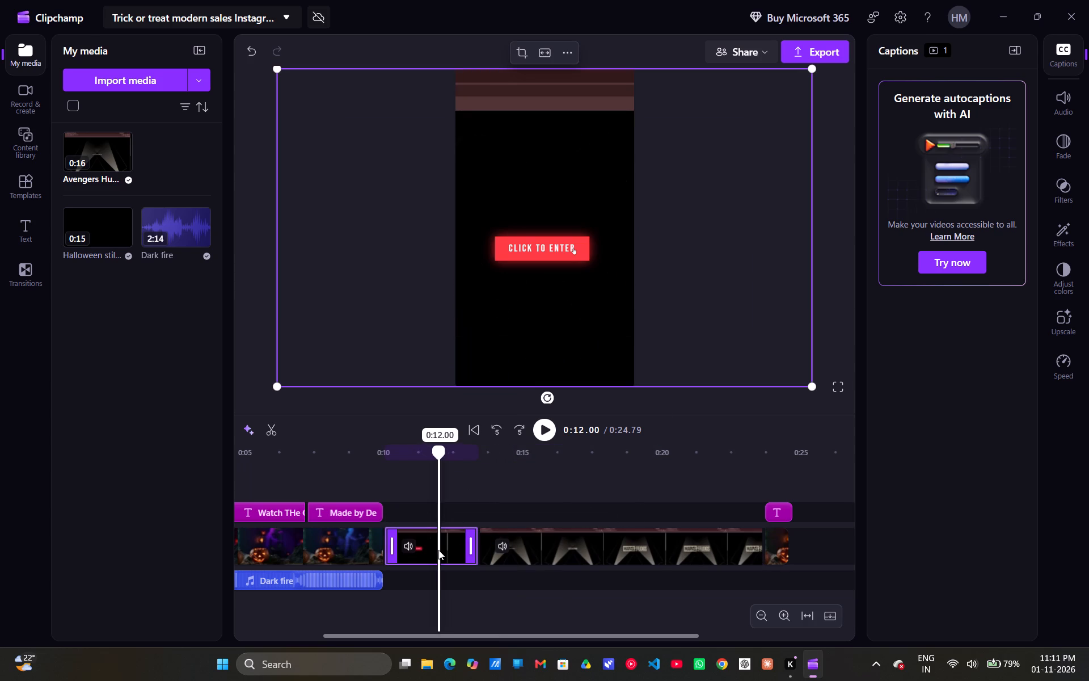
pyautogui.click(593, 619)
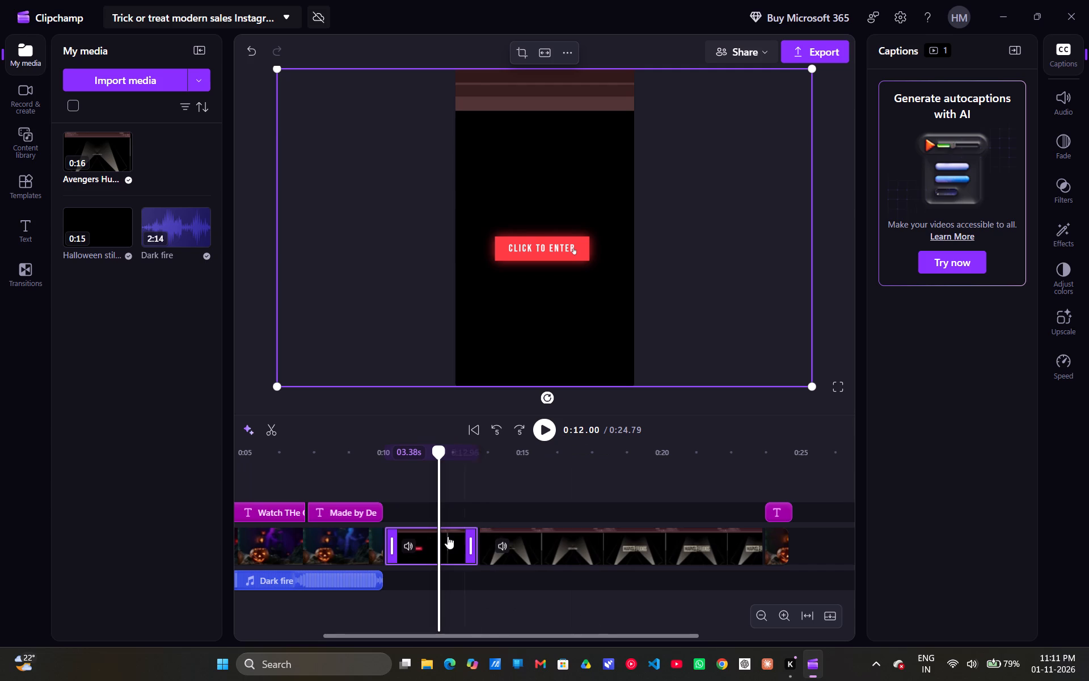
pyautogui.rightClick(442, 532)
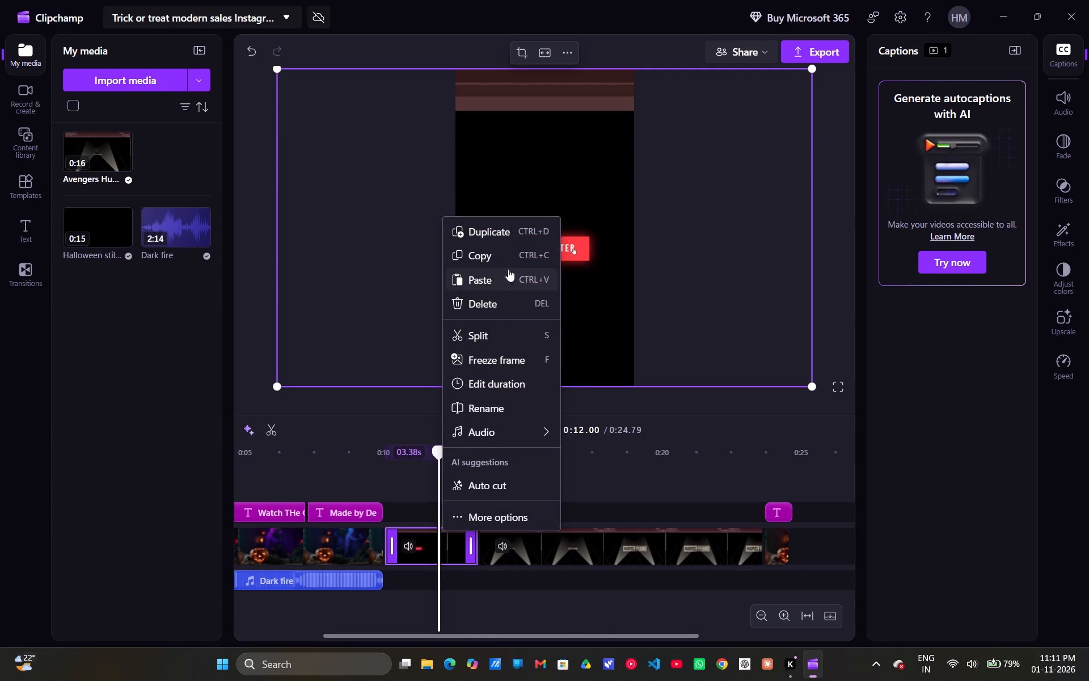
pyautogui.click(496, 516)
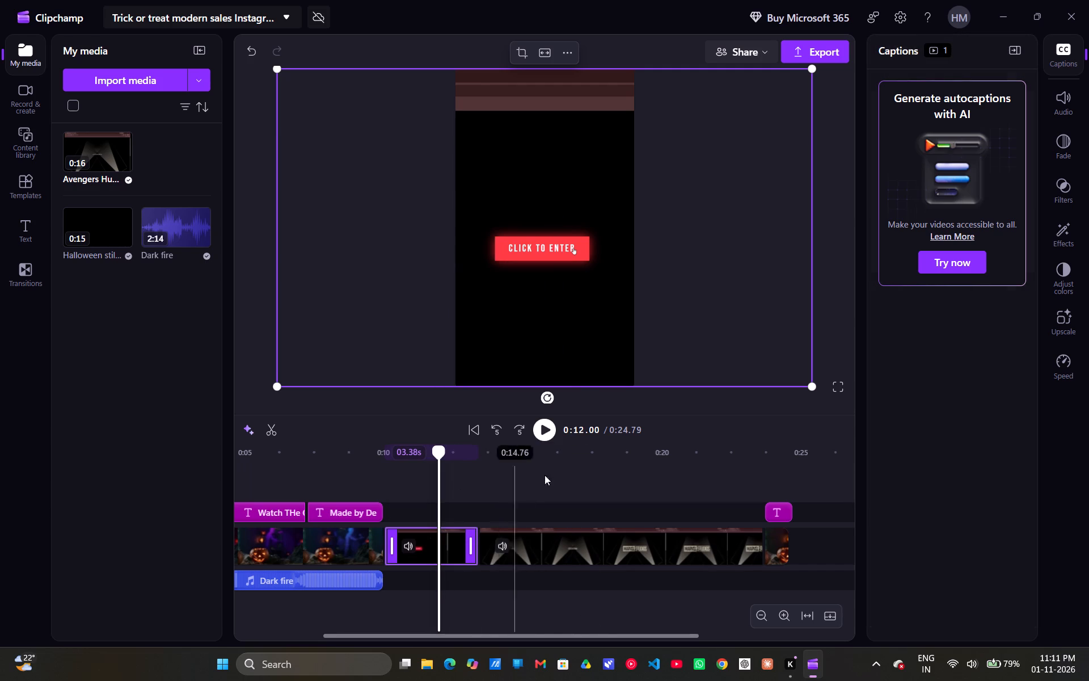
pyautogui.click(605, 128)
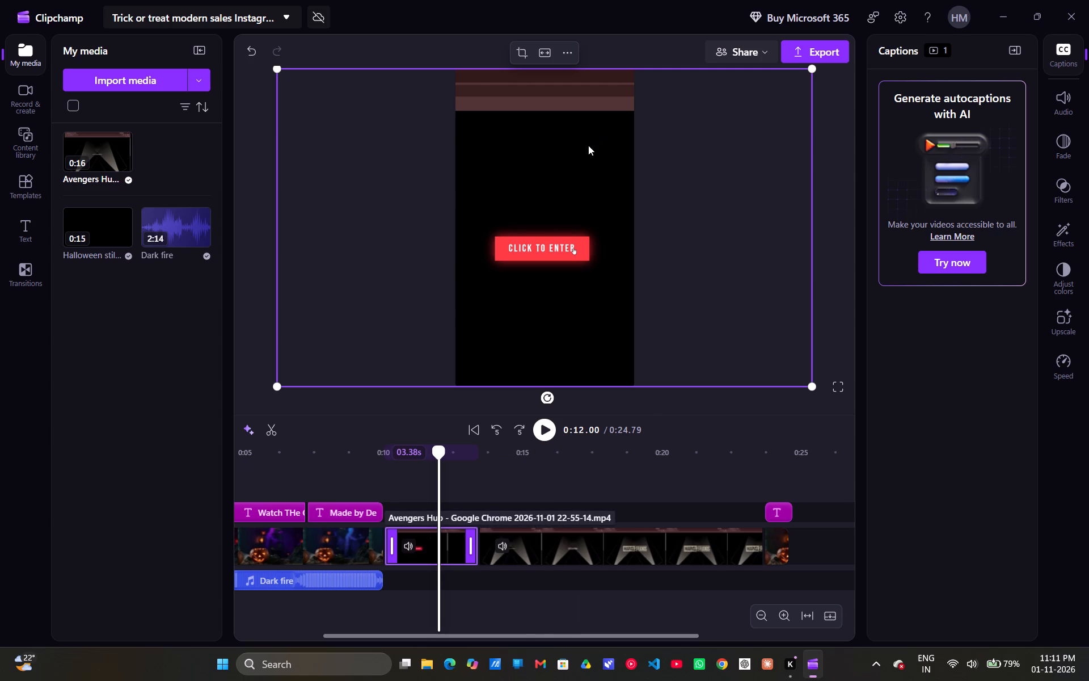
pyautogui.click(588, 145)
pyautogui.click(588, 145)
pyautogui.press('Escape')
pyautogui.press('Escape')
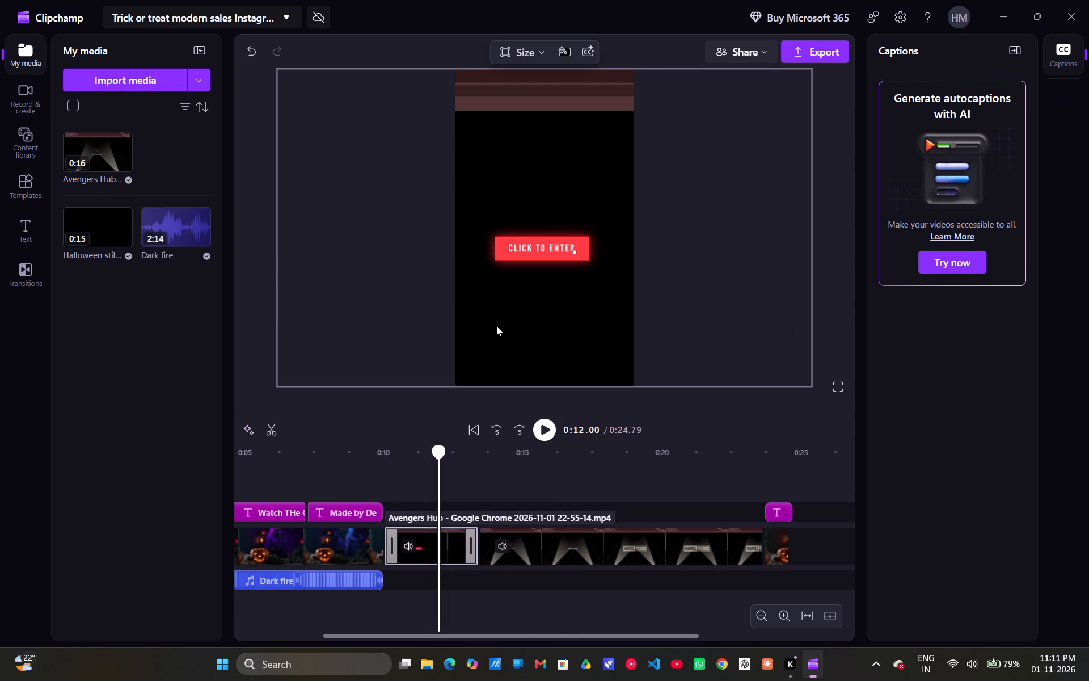
# Move the first Avengers Hub part straight up until its browser bar strip lies outside the top of the video frame.
pyautogui.rightClick(436, 540)
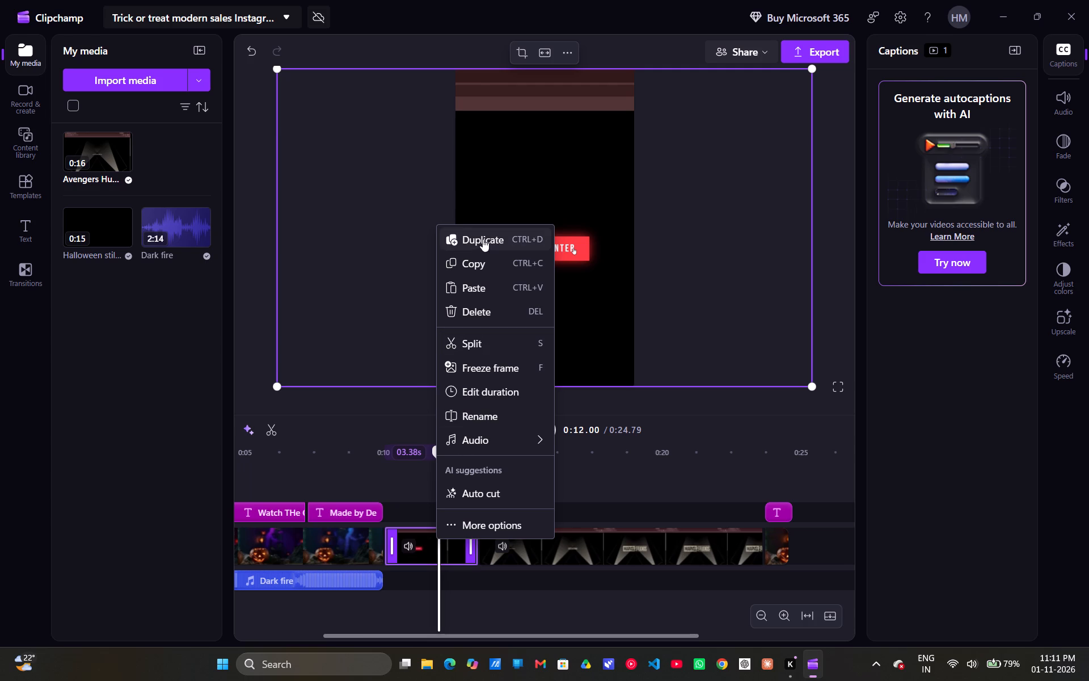
pyautogui.click(480, 519)
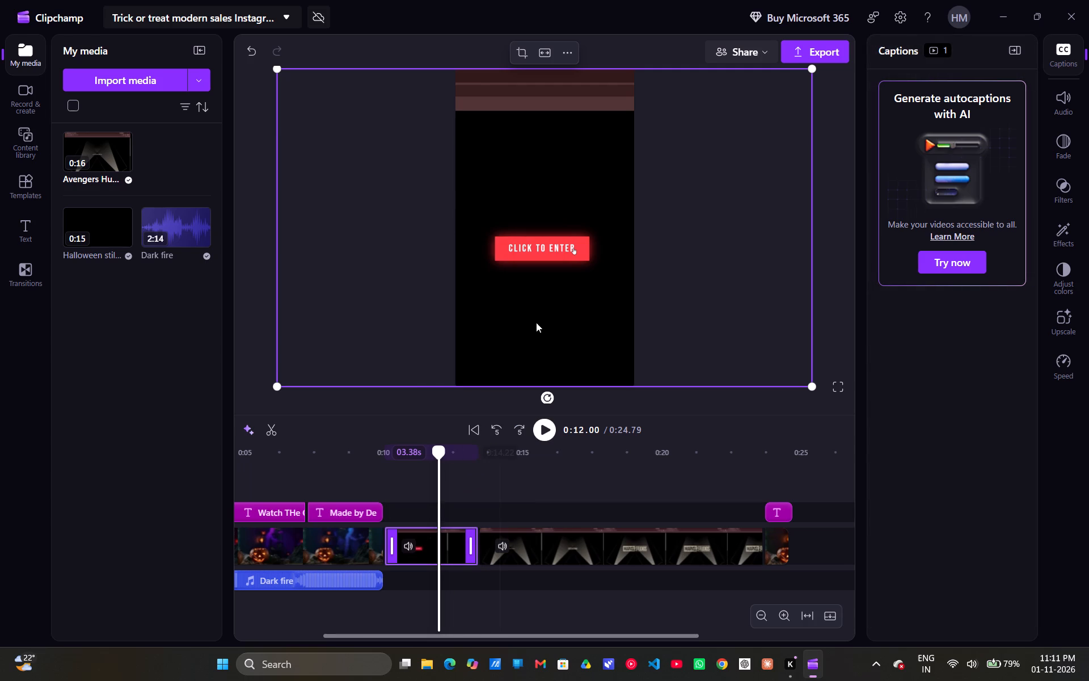
pyautogui.moveTo(495, 281); pyautogui.dragTo(496, 257)
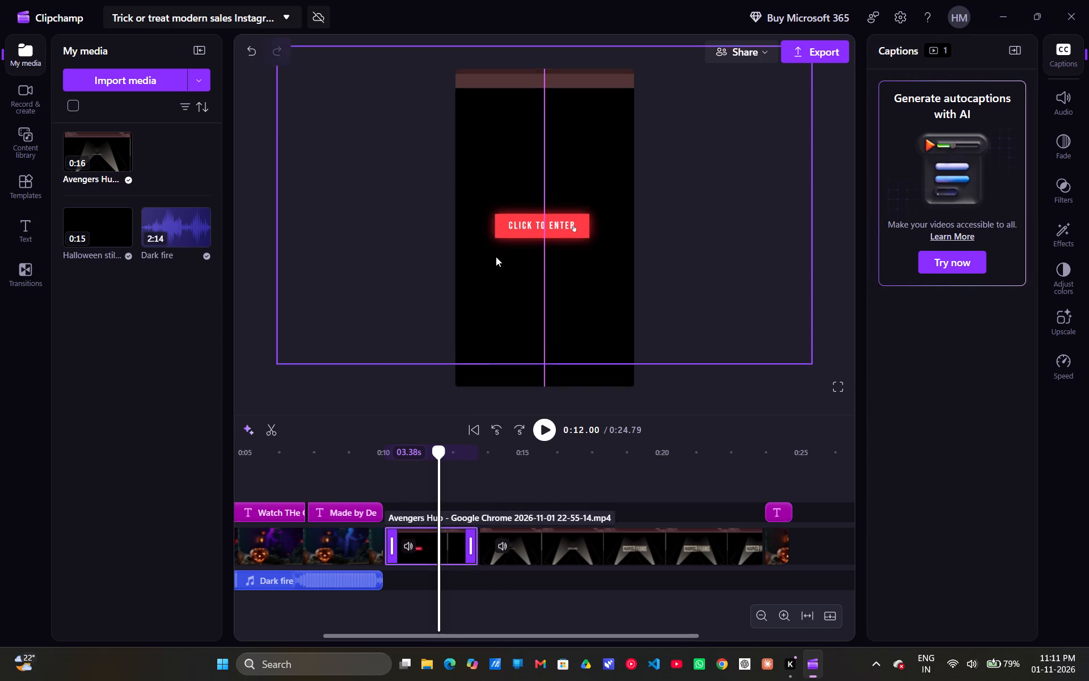
pyautogui.moveTo(496, 257); pyautogui.dragTo(496, 238)
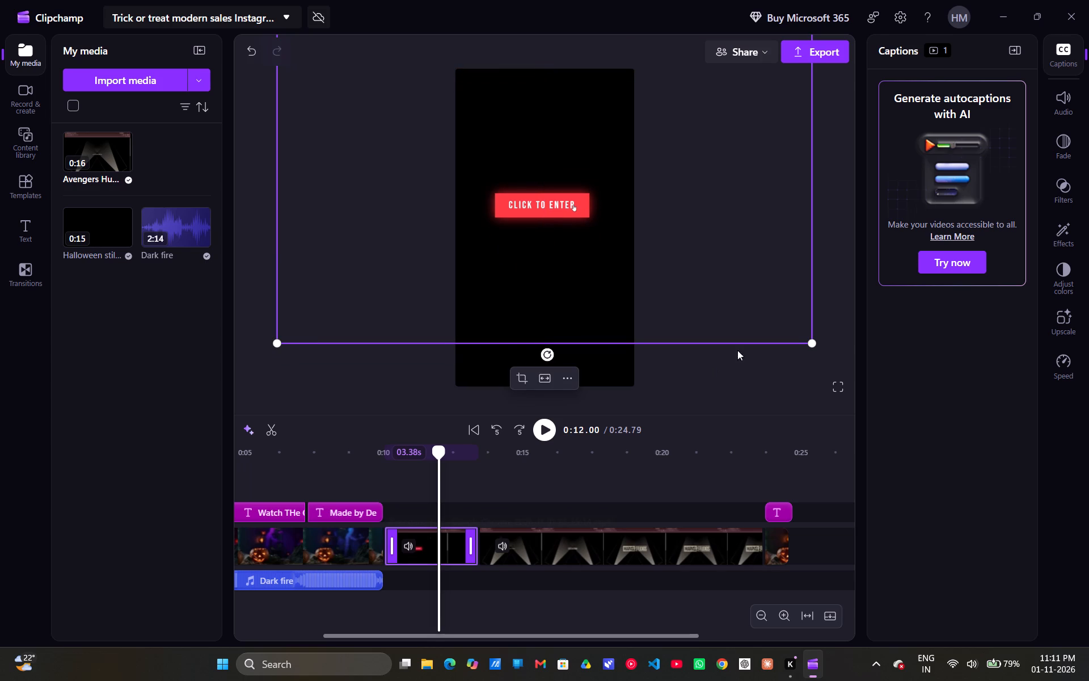
# Play the video from about 0:12 through both Avengers Hub parts to the closing title at 0:24 to review their framing.
pyautogui.click(746, 406)
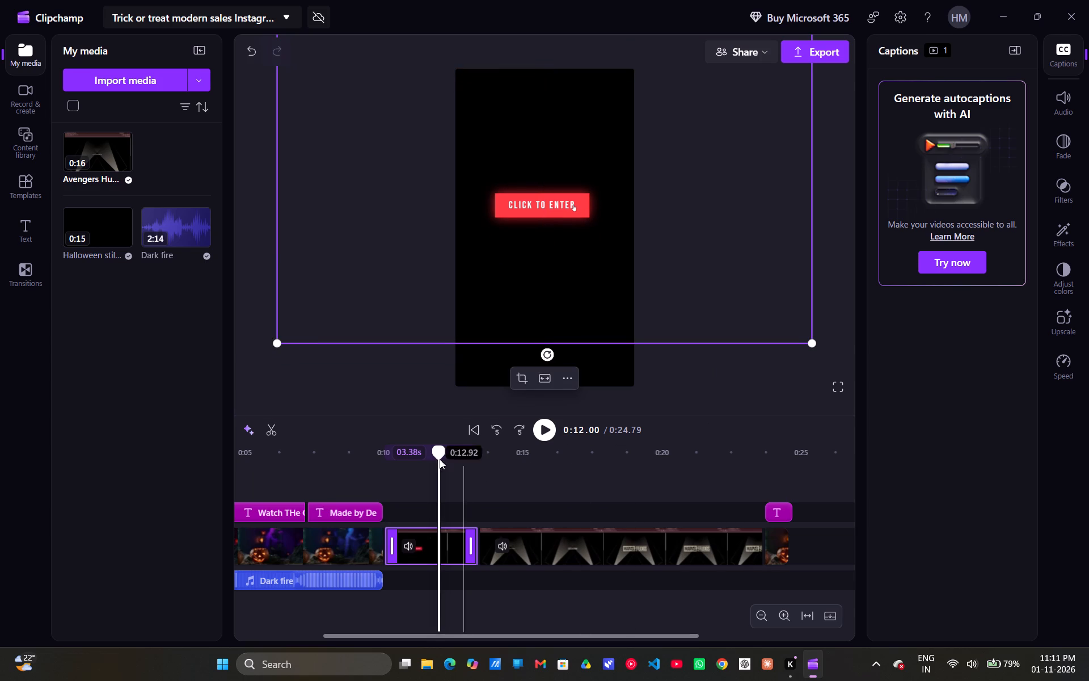
pyautogui.keyDown('ctrl'); pyautogui.scroll(-3, 441, 442); pyautogui.keyUp('ctrl')
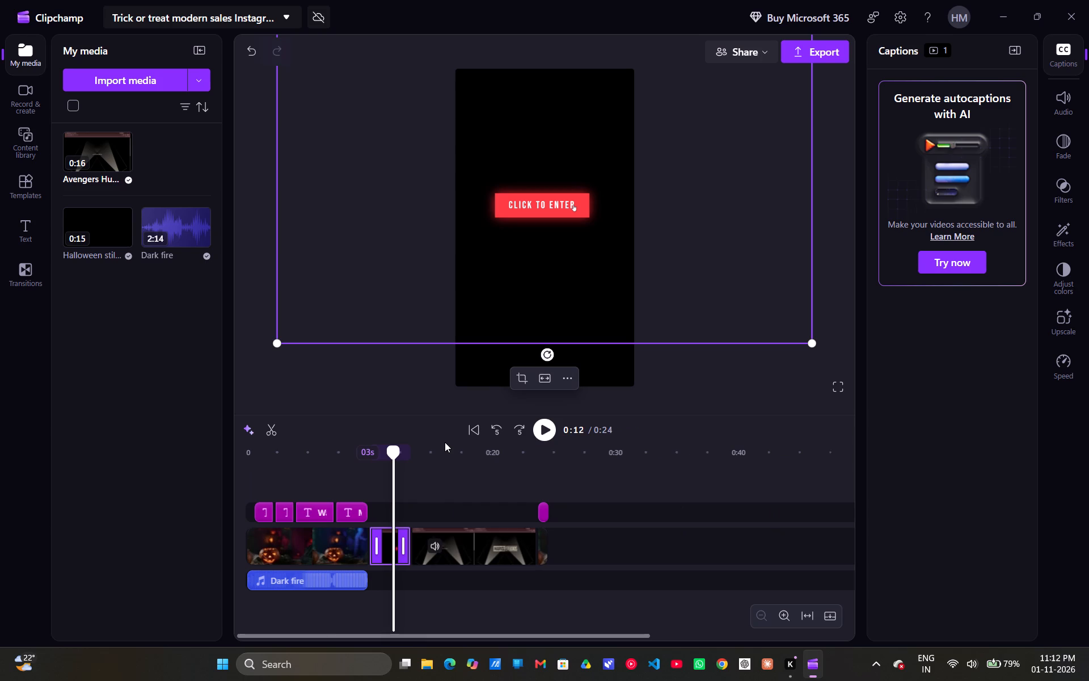
pyautogui.hotkey('ctrl', 'z')
pyautogui.hotkey('ctrl', 'y')
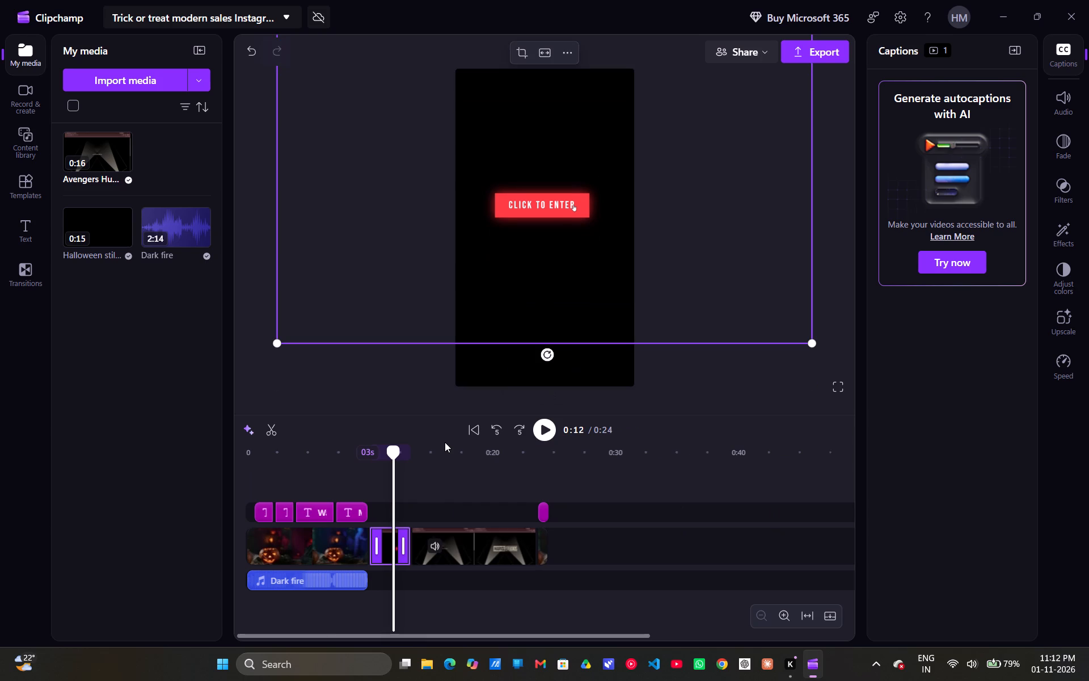
pyautogui.click(543, 432)
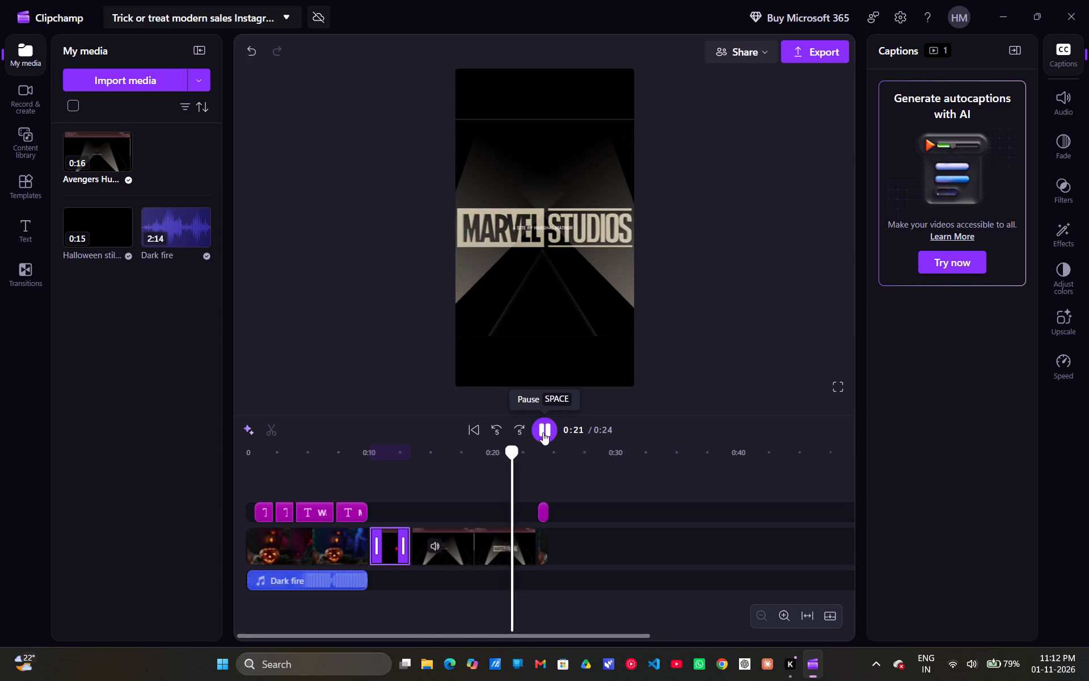
pyautogui.click(543, 432)
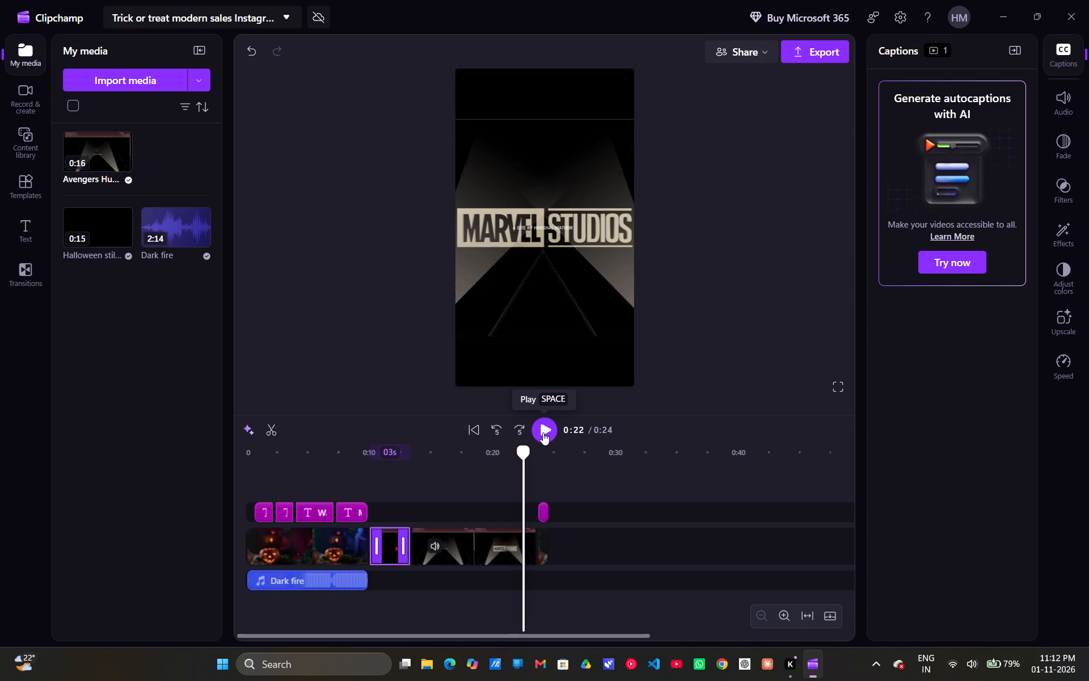
pyautogui.click(543, 432)
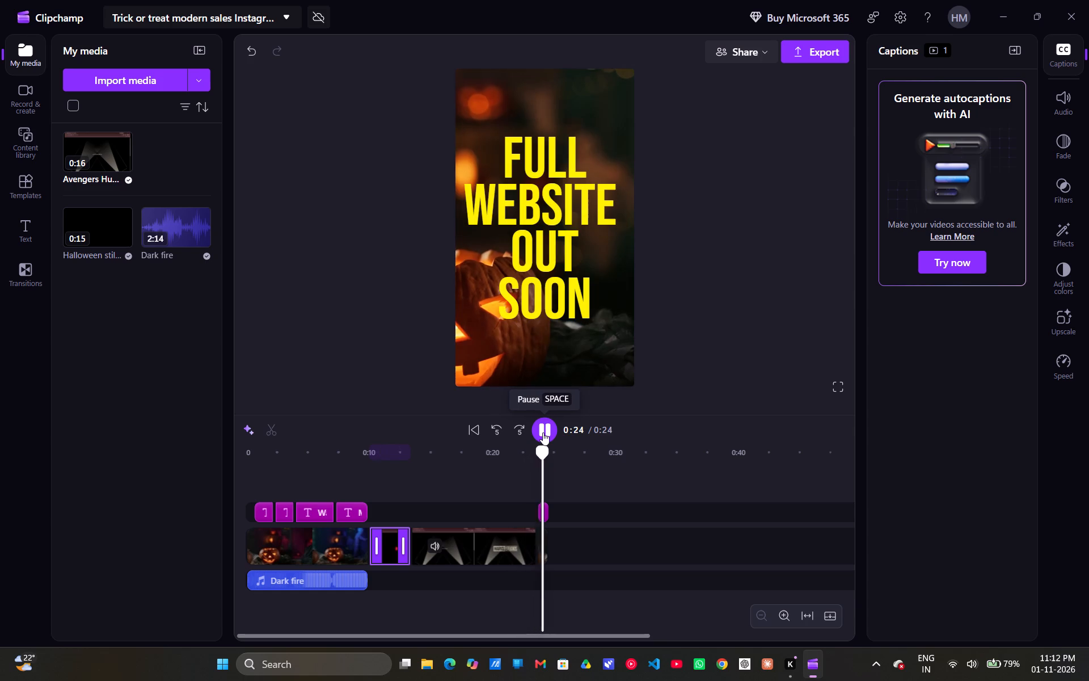
pyautogui.click(543, 432)
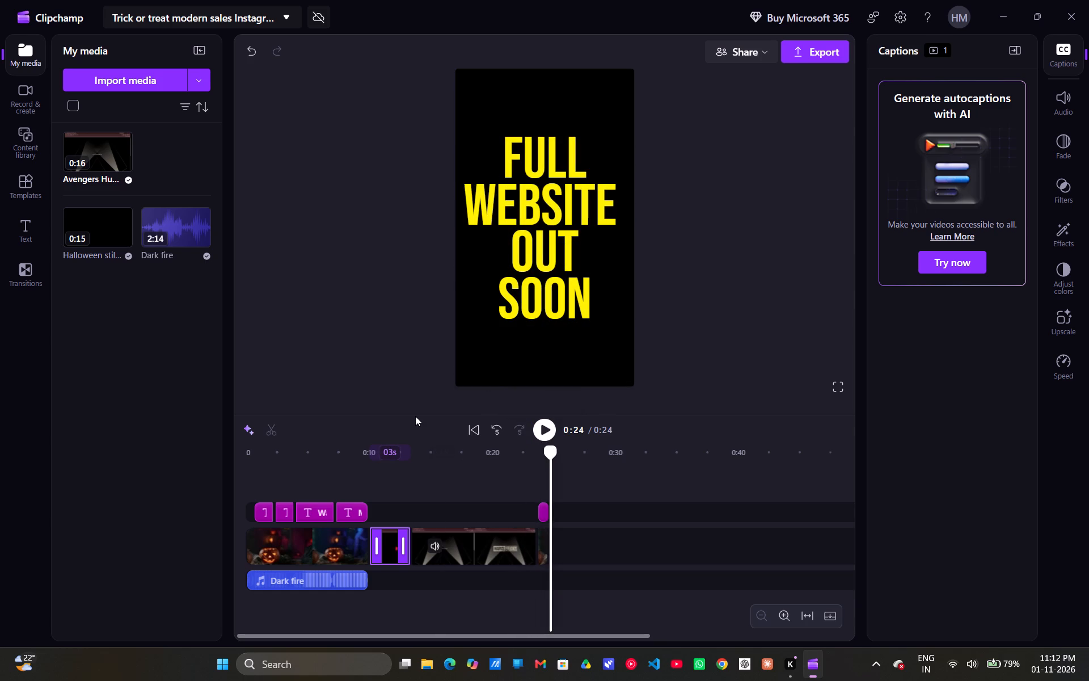
pyautogui.click(161, 87)
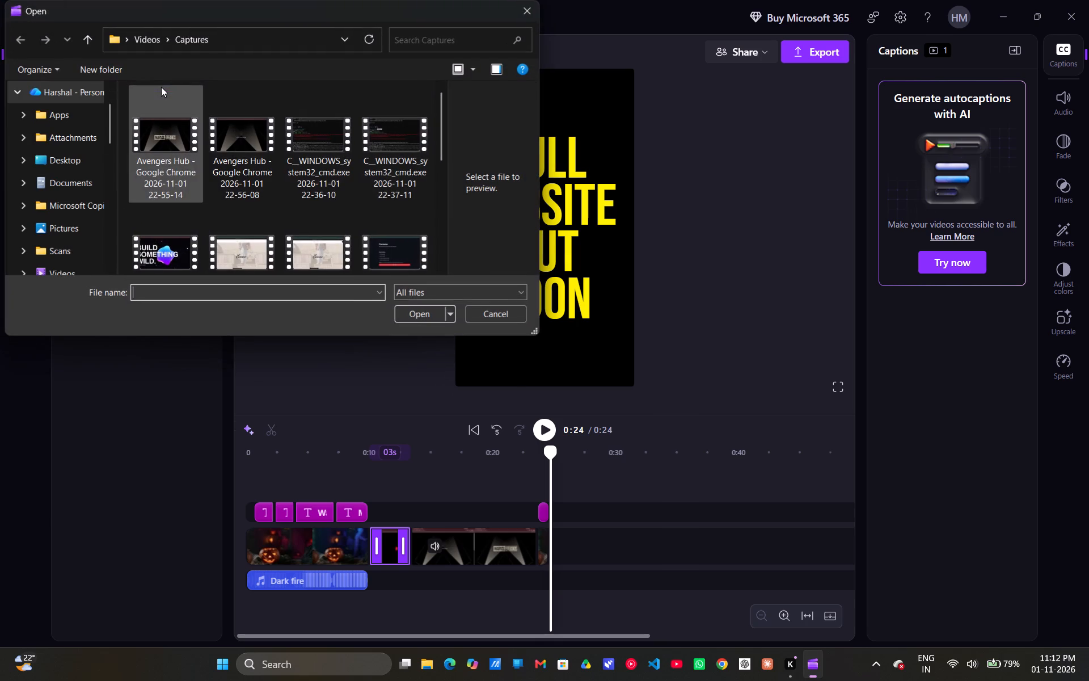
pyautogui.click(234, 150)
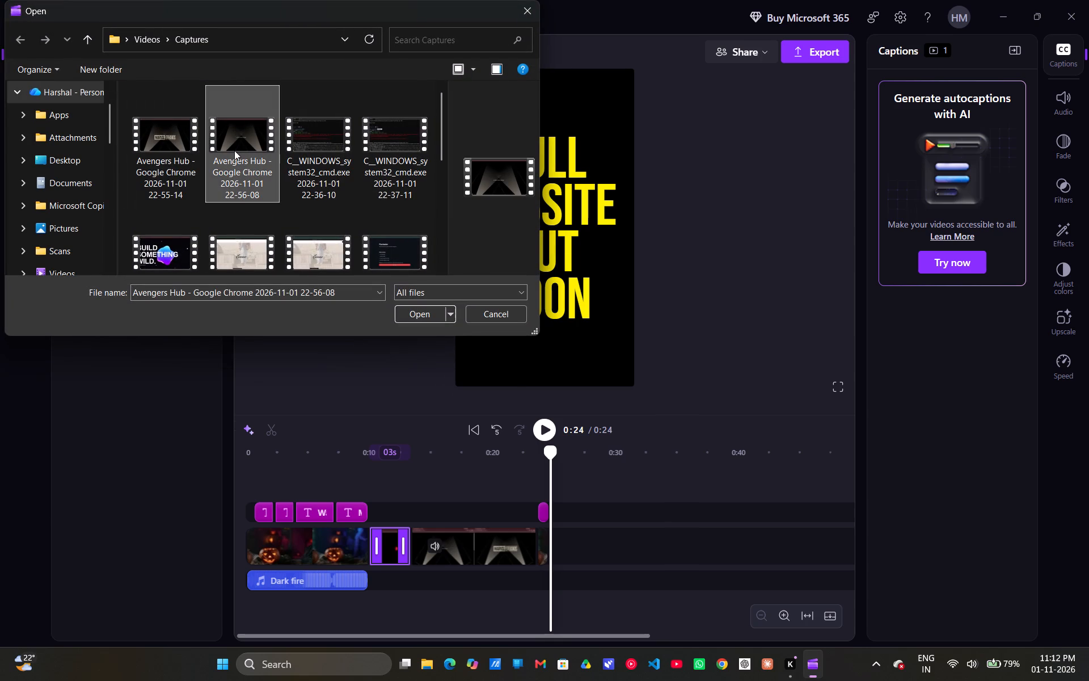
pyautogui.click(408, 309)
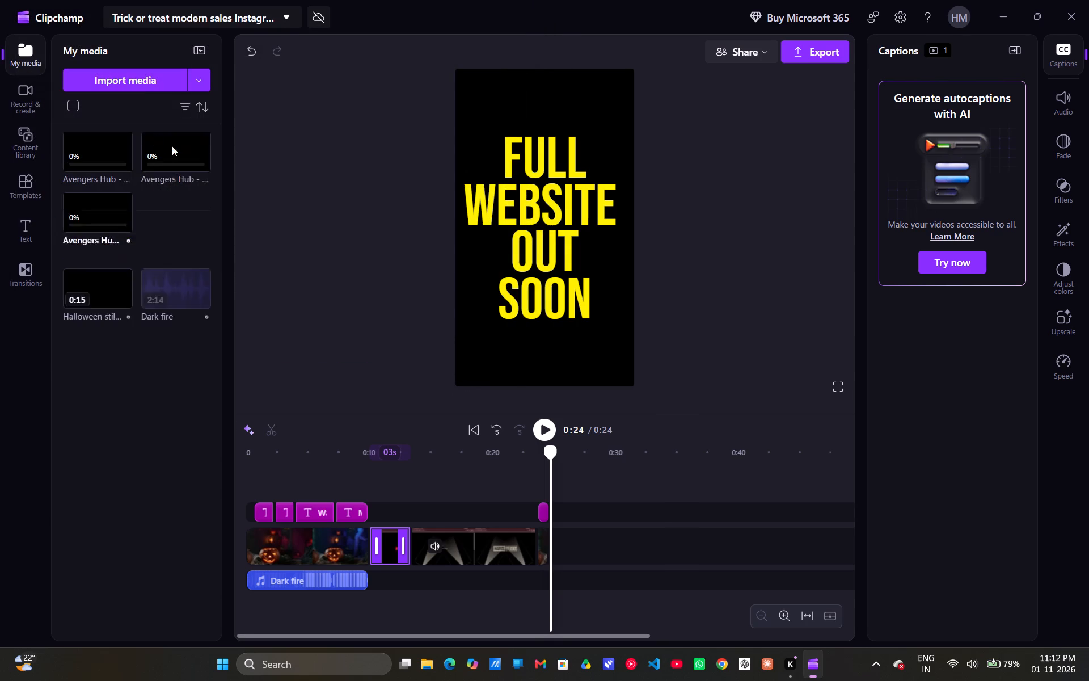
# Place the newly imported 0:45 Avengers Hub recording on the video track after the closing clip, starting at about 0:29.
pyautogui.click(98, 146)
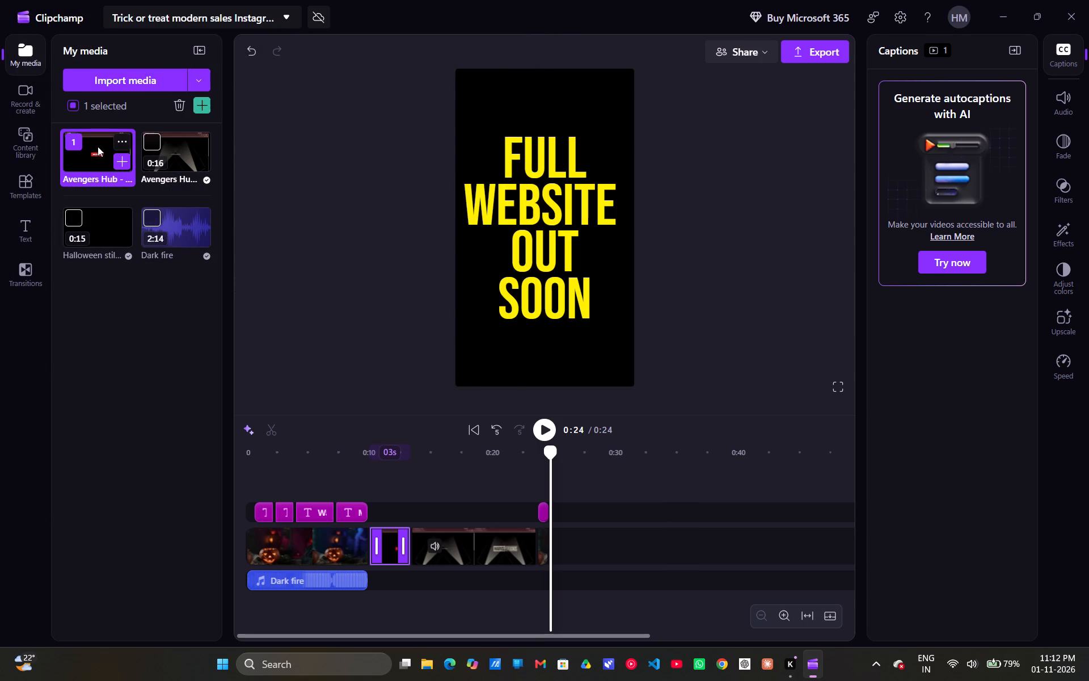
pyautogui.doubleClick(92, 154)
pyautogui.click(123, 135)
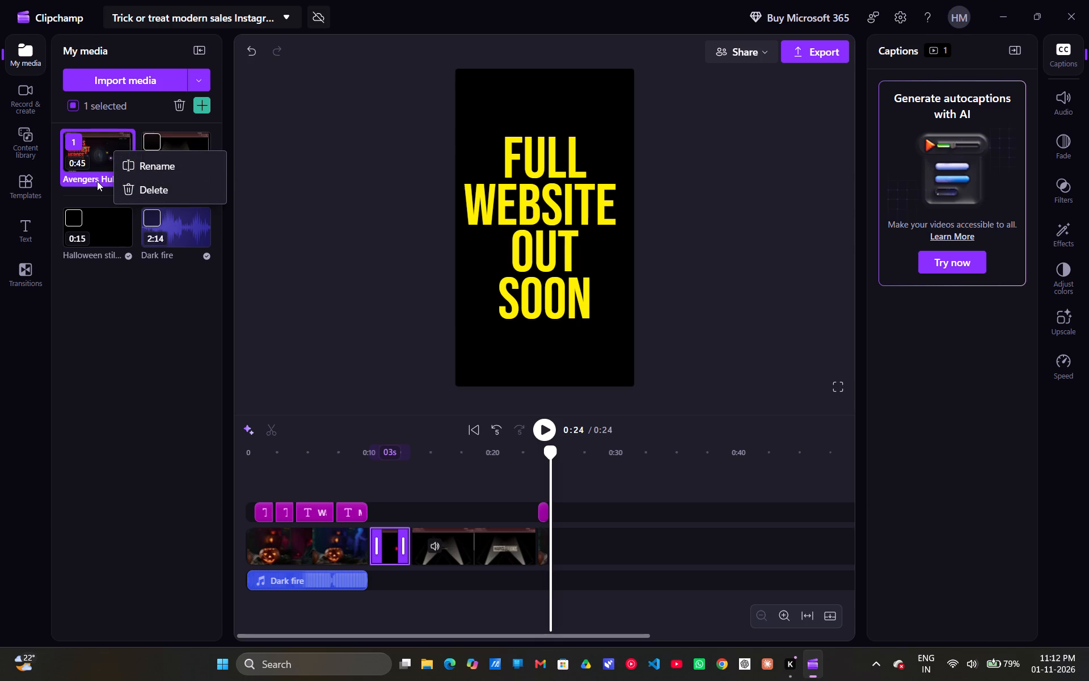
pyautogui.moveTo(92, 161); pyautogui.dragTo(585, 596)
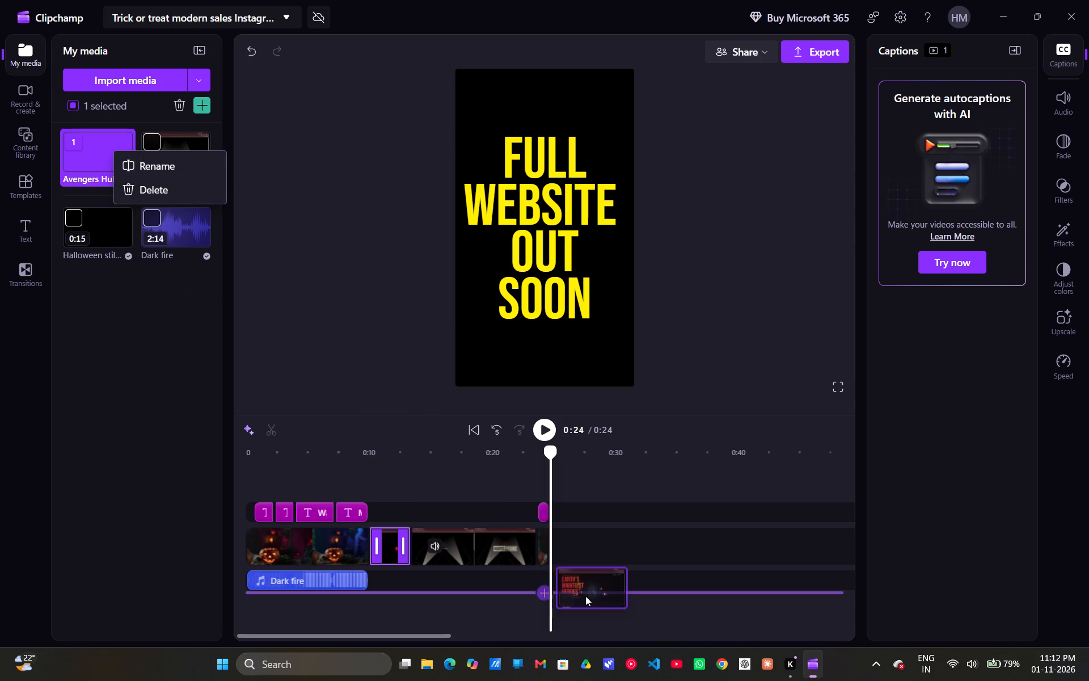
pyautogui.moveTo(585, 596); pyautogui.dragTo(633, 557)
pyautogui.click(641, 549)
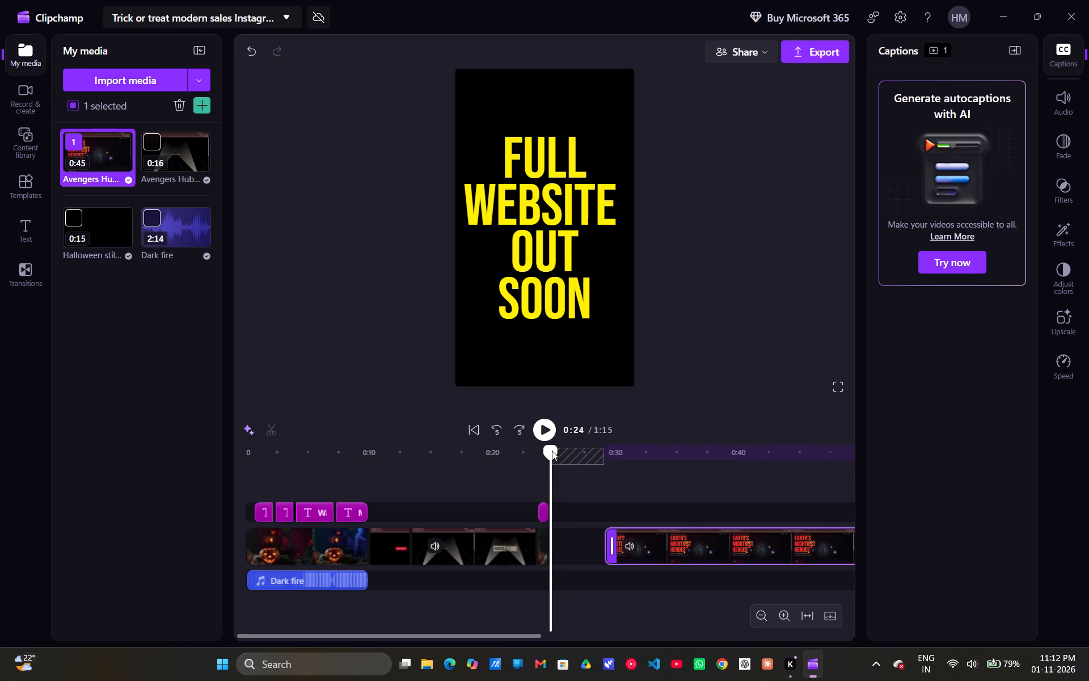
# Play the new Avengers Hub recording from about 0:31 to 0:52 to examine where the website's homepage footage begins.
pyautogui.moveTo(552, 451); pyautogui.dragTo(647, 477)
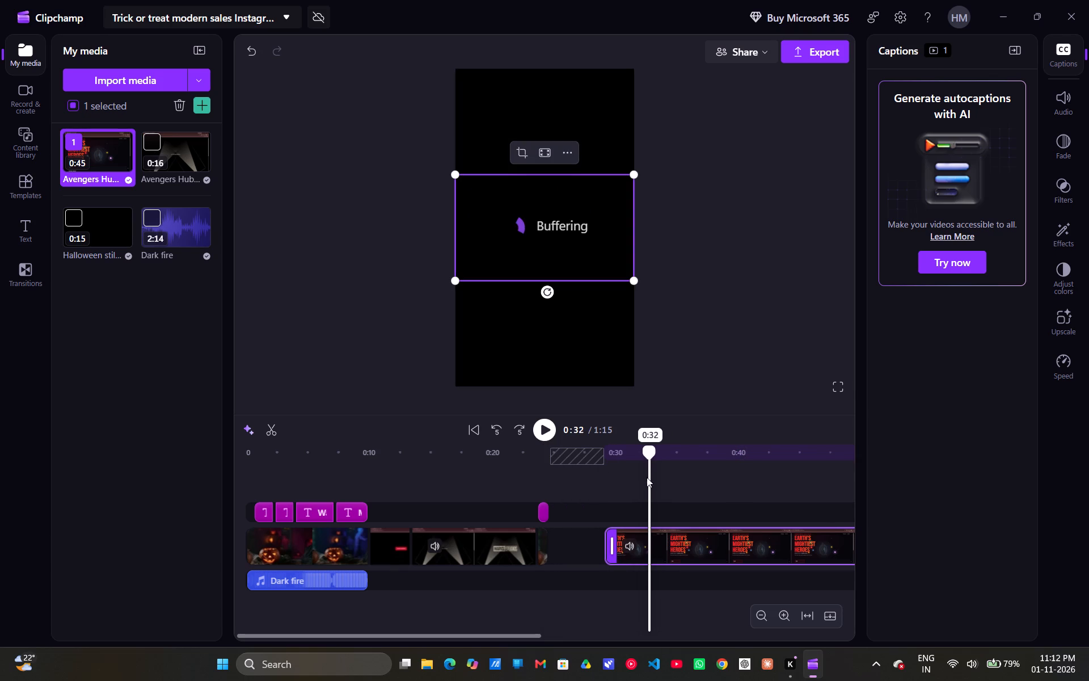
pyautogui.moveTo(647, 477); pyautogui.dragTo(630, 486)
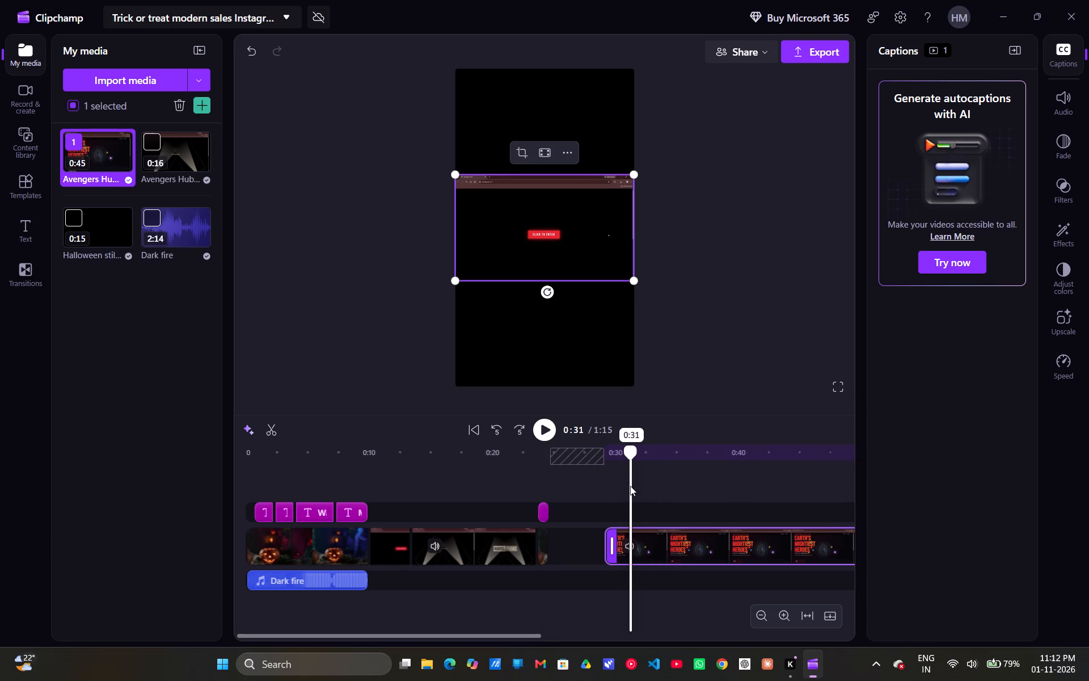
pyautogui.moveTo(630, 486); pyautogui.dragTo(629, 486)
pyautogui.click(550, 432)
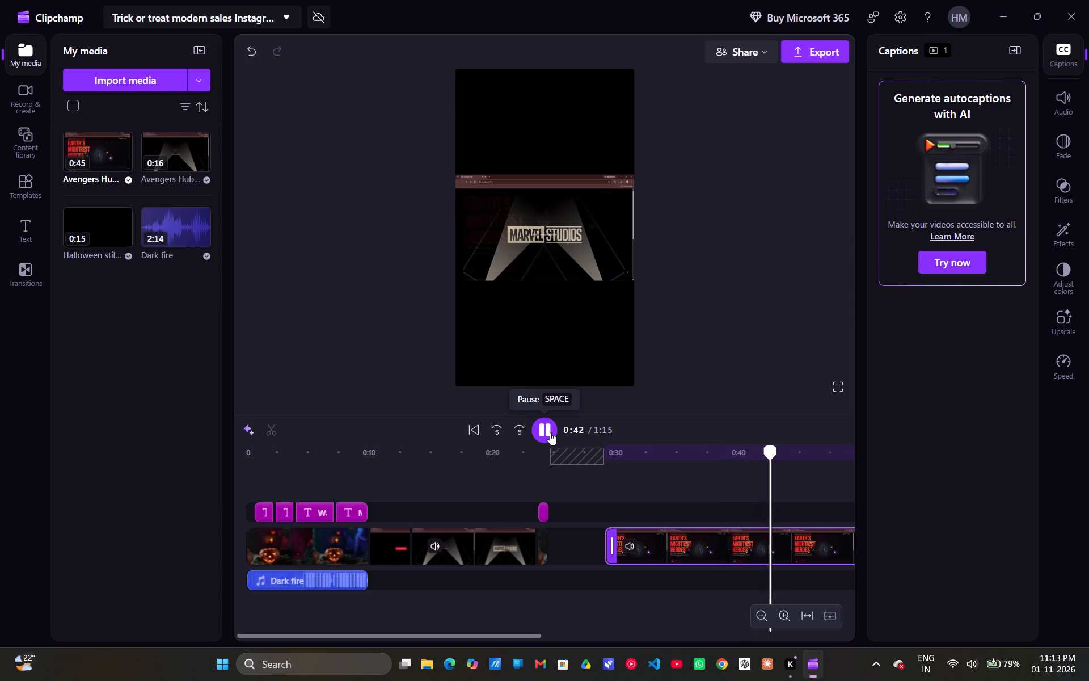
pyautogui.click(550, 432)
pyautogui.click(550, 432)
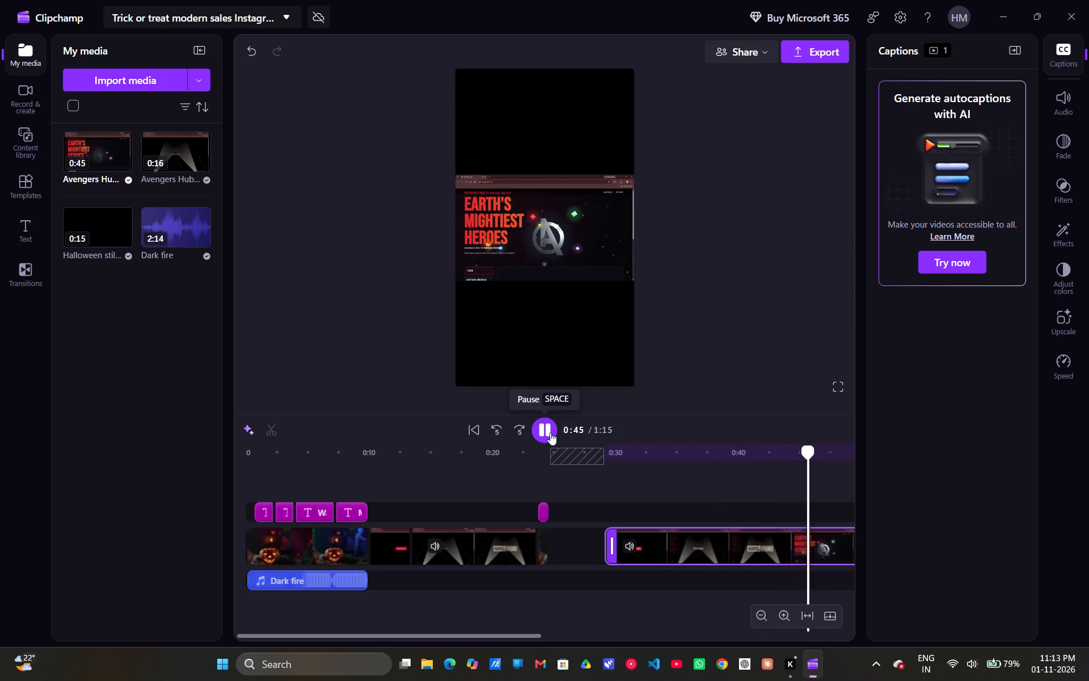
pyautogui.click(550, 432)
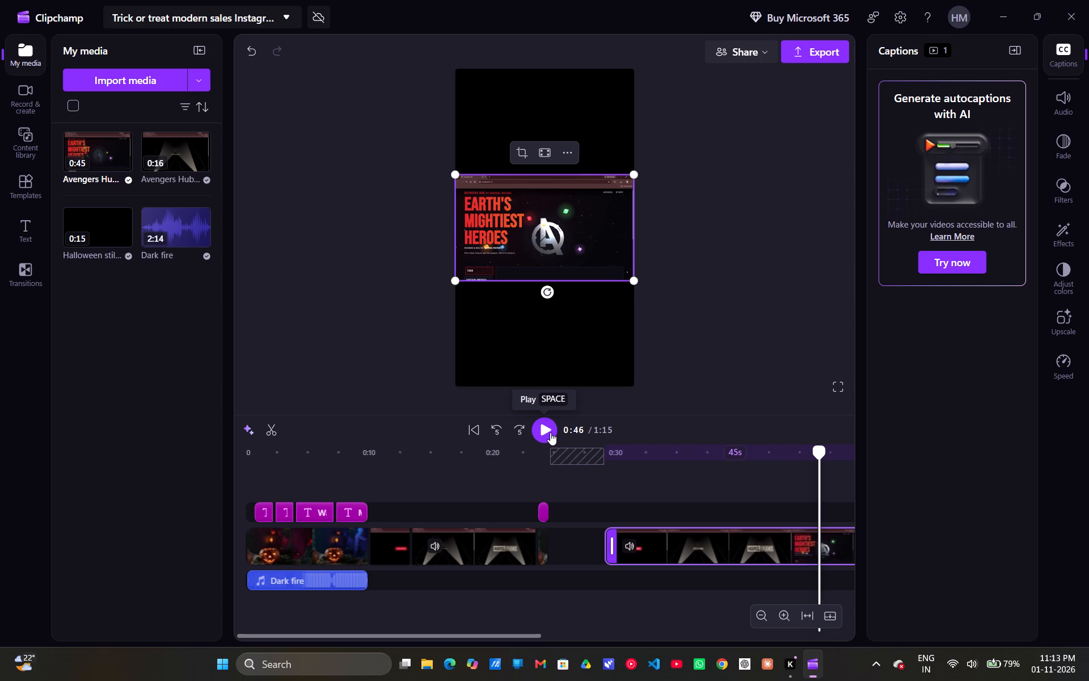
pyautogui.click(550, 432)
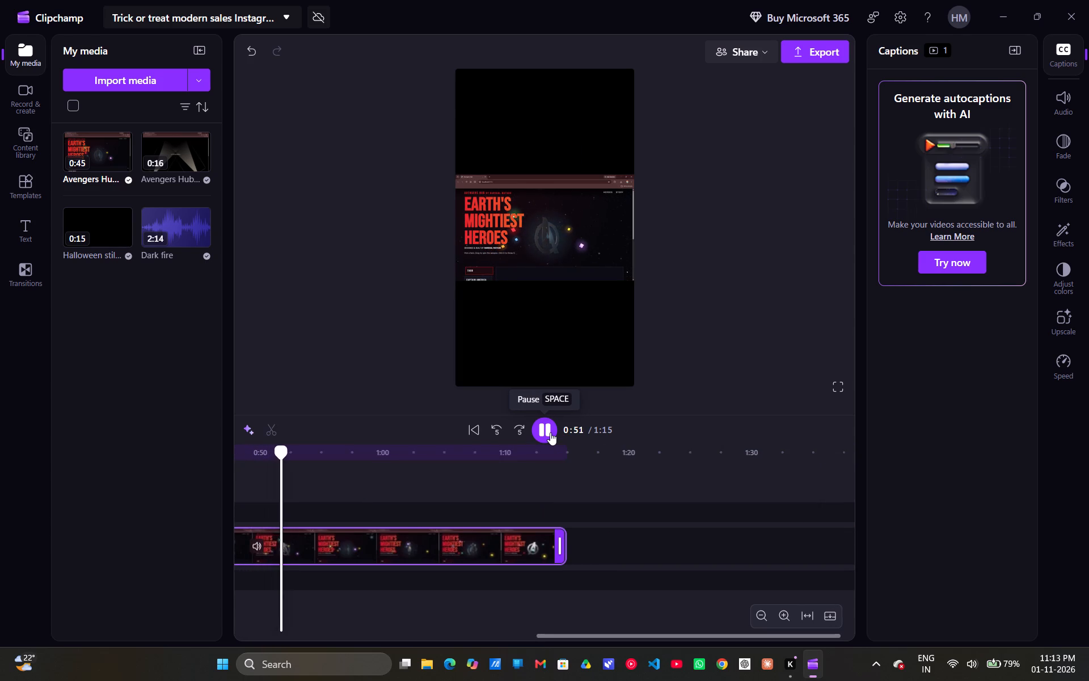
pyautogui.click(550, 432)
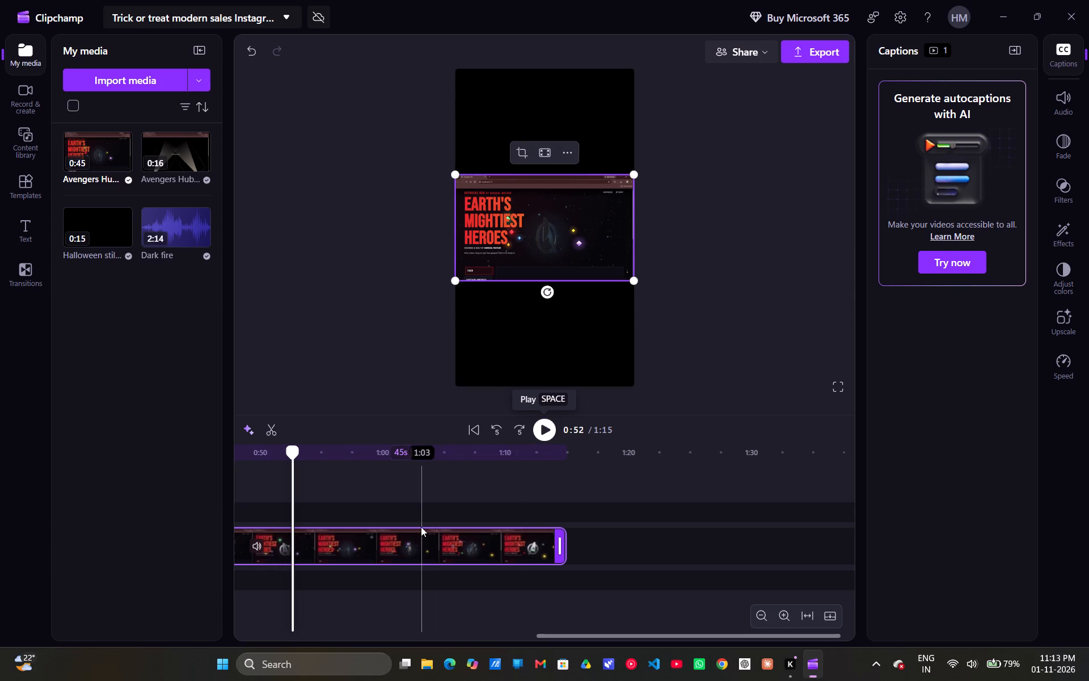
# Move the new Avengers Hub recording about 9 seconds later on the video track, so that it ends at about 1:24.
pyautogui.moveTo(405, 539); pyautogui.dragTo(493, 553)
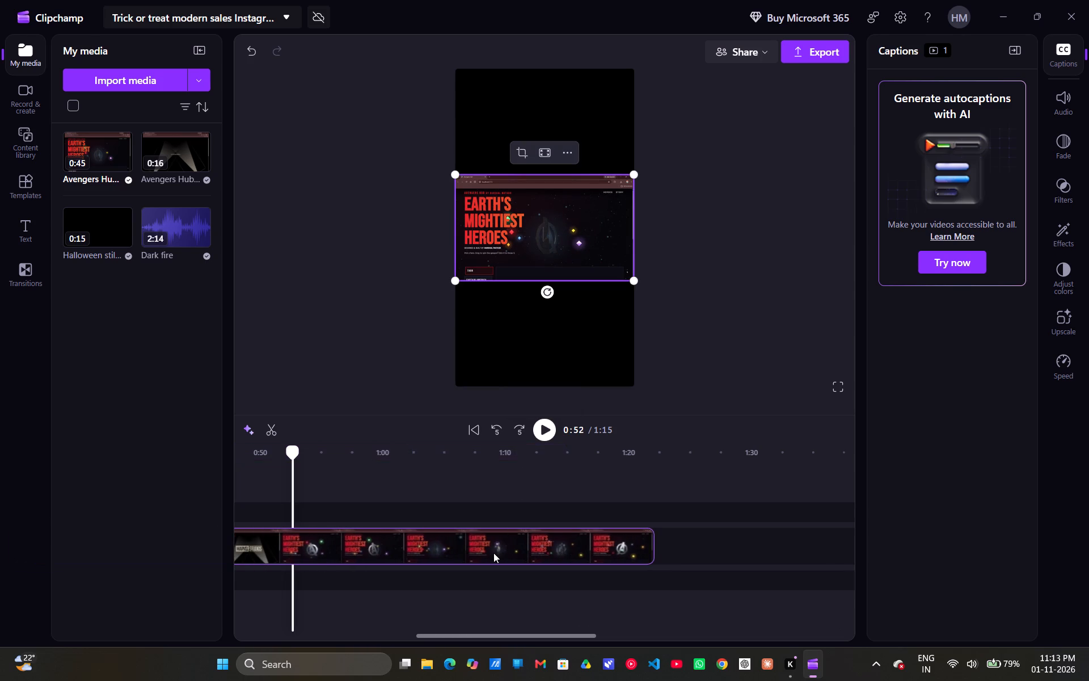
pyautogui.moveTo(493, 553); pyautogui.dragTo(514, 553)
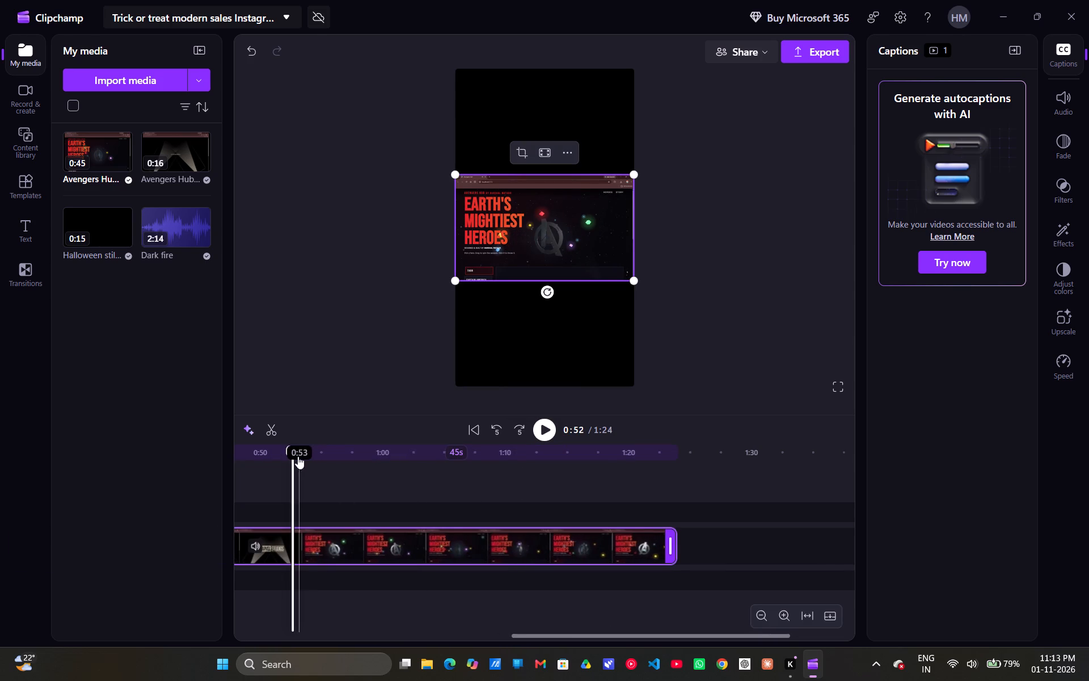
# Split the new Avengers Hub recording at about 0:52, where the MARVEL STUDIOS intro fades into the EARTH'S MIGHTIEST HEROES page.
pyautogui.click(293, 453)
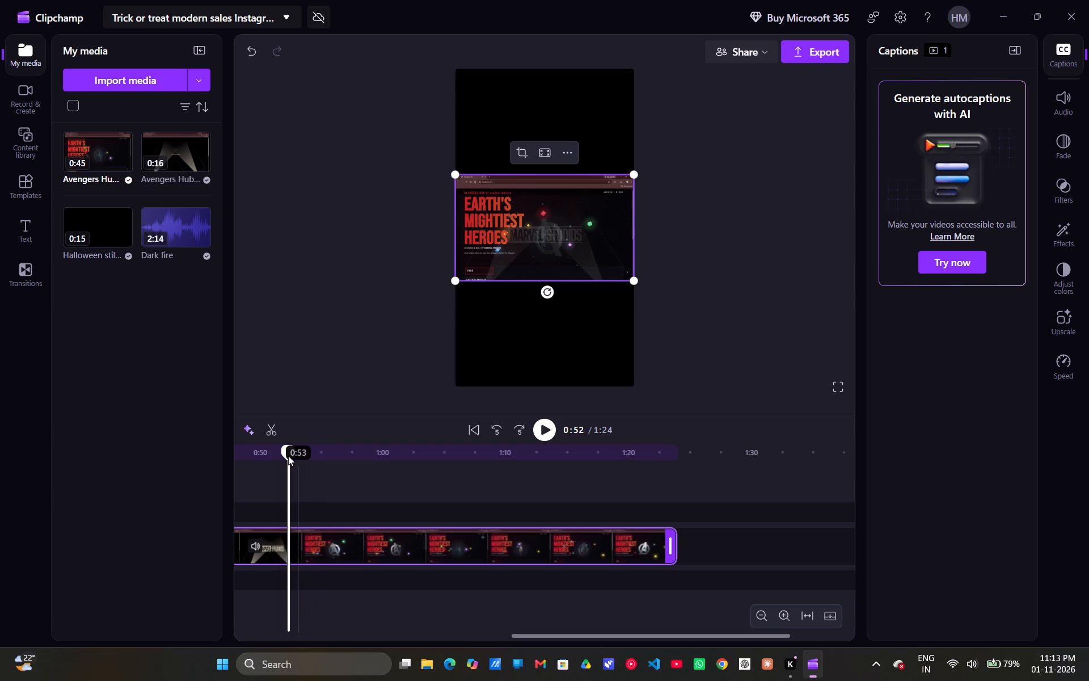
pyautogui.moveTo(288, 456); pyautogui.dragTo(261, 451)
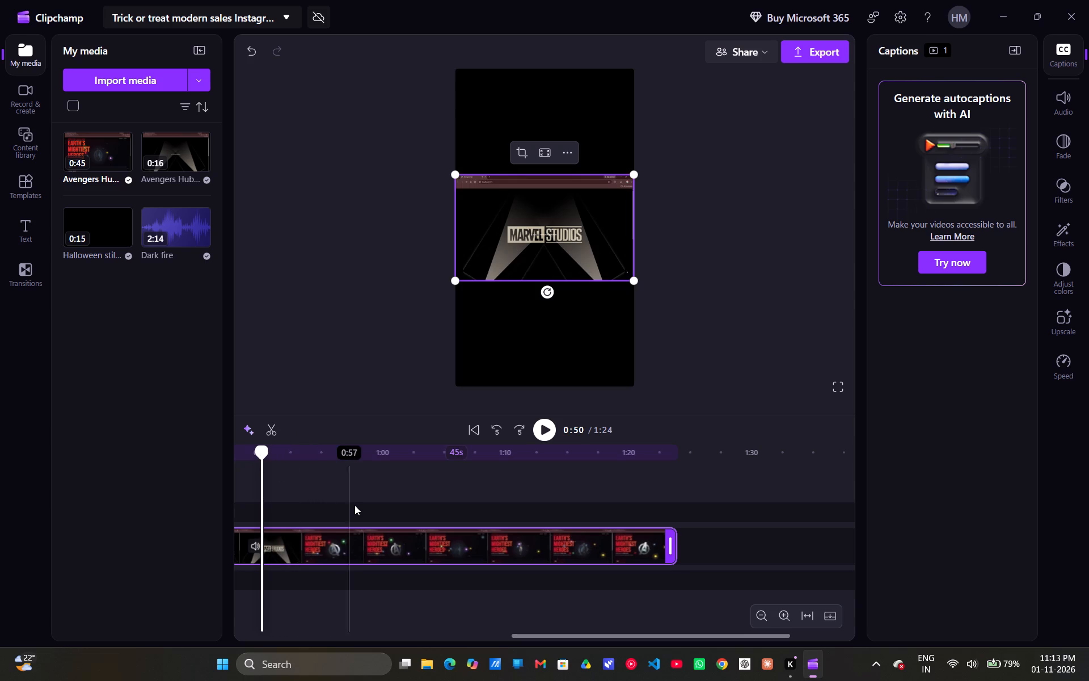
pyautogui.click(550, 438)
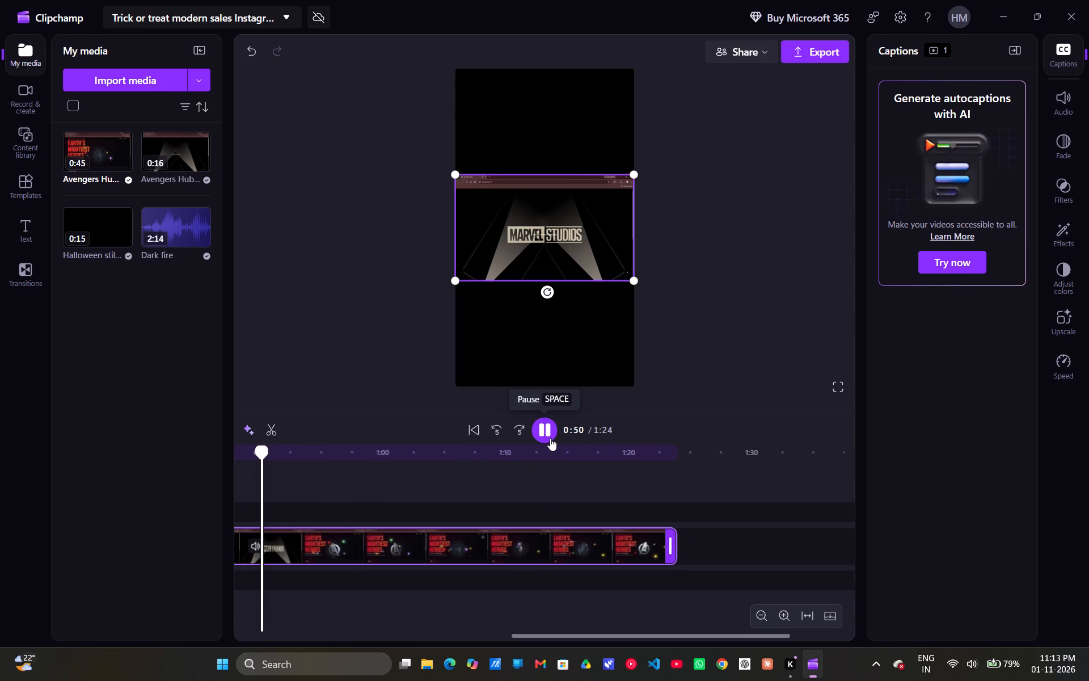
pyautogui.click(550, 438)
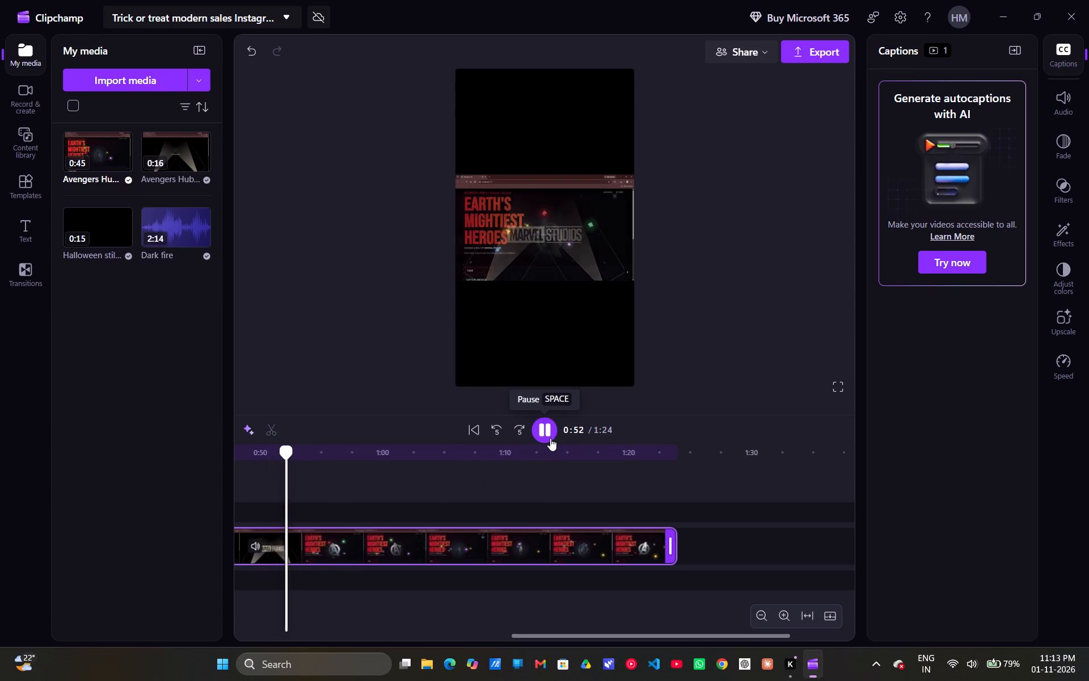
pyautogui.click(269, 422)
# Delete the 14-second intro piece before the split in the new Avengers Hub recording.
pyautogui.click(276, 553)
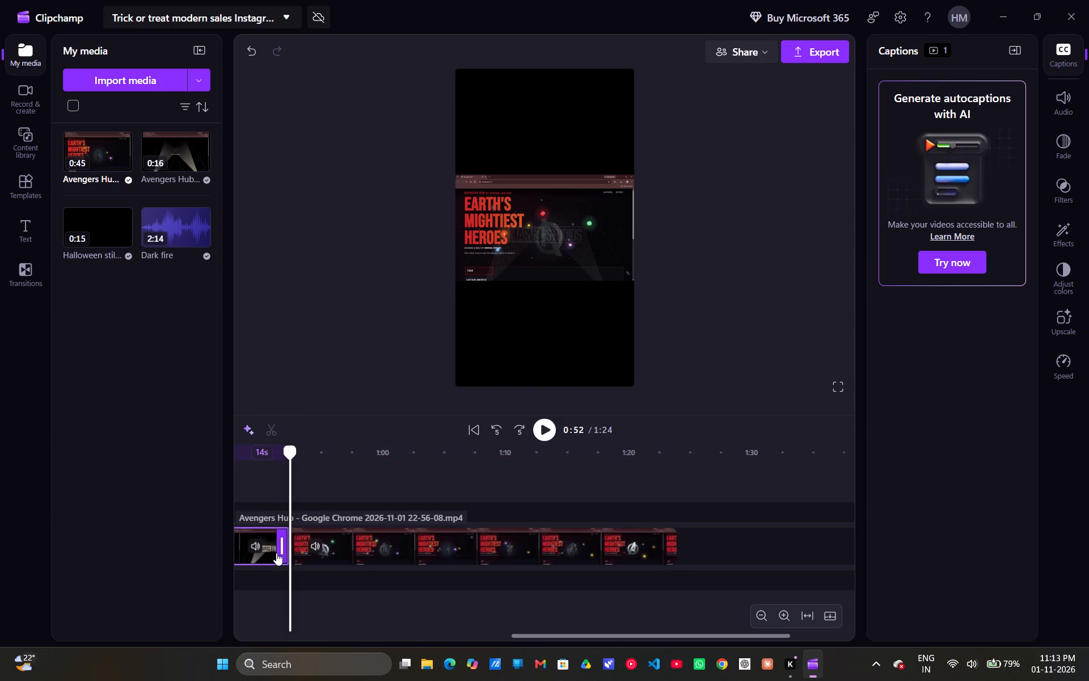
pyautogui.click(261, 550)
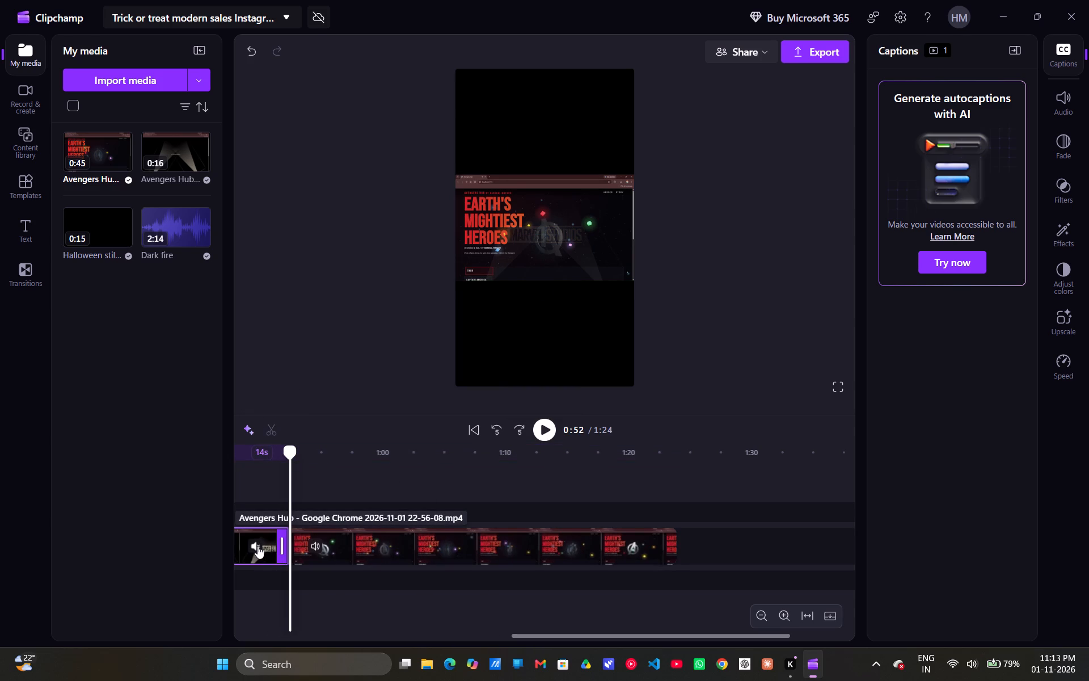
pyautogui.click(258, 546)
pyautogui.click(270, 533)
pyautogui.press('Delete')
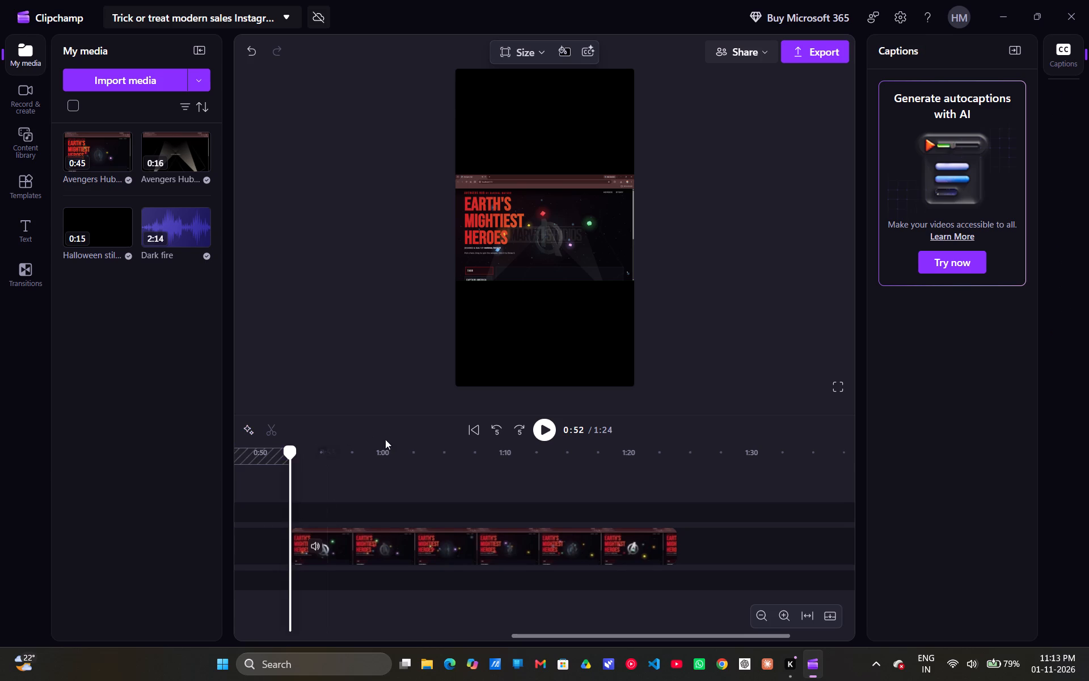
# Play the trimmed homepage recording from 0:52 to about 1:23 to review its footage.
pyautogui.click(543, 430)
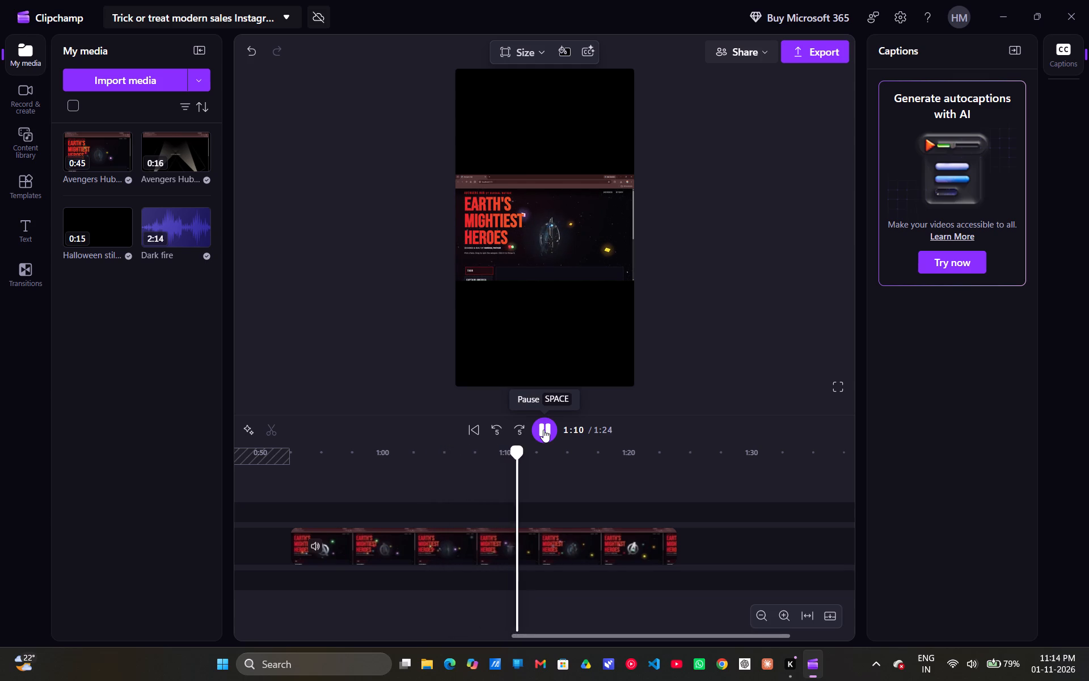
pyautogui.click(543, 430)
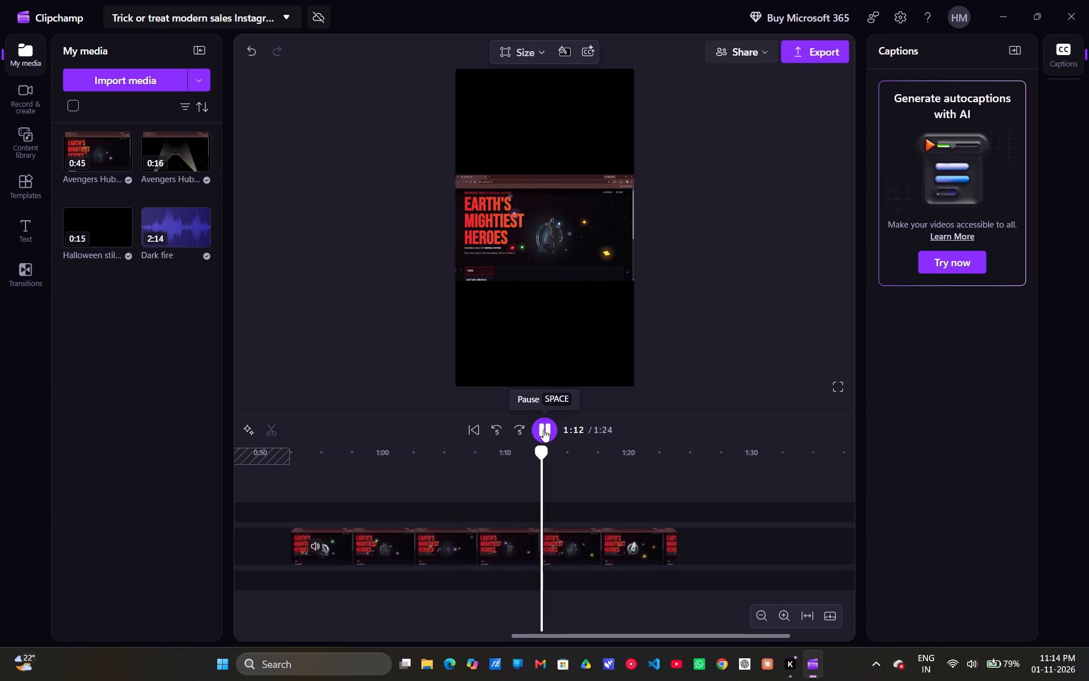
pyautogui.click(543, 430)
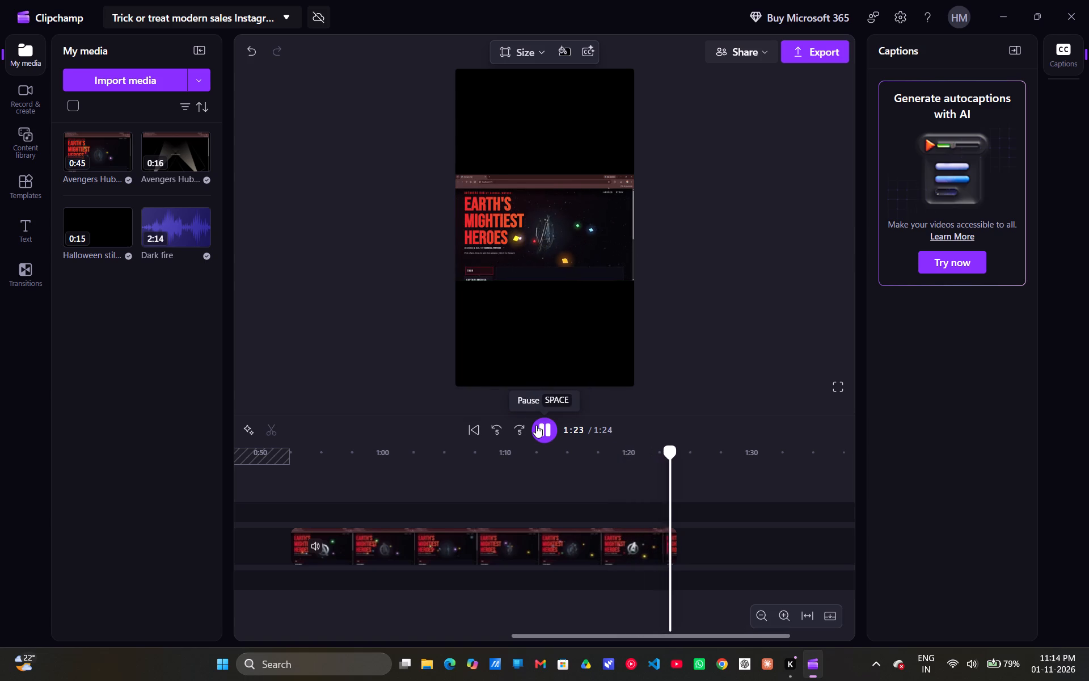
pyautogui.click(536, 425)
# Move the 31-second homepage recording earlier on the video track, so that it starts at about 0:24 after the short Halloween still life clip.
pyautogui.moveTo(517, 550); pyautogui.dragTo(332, 545)
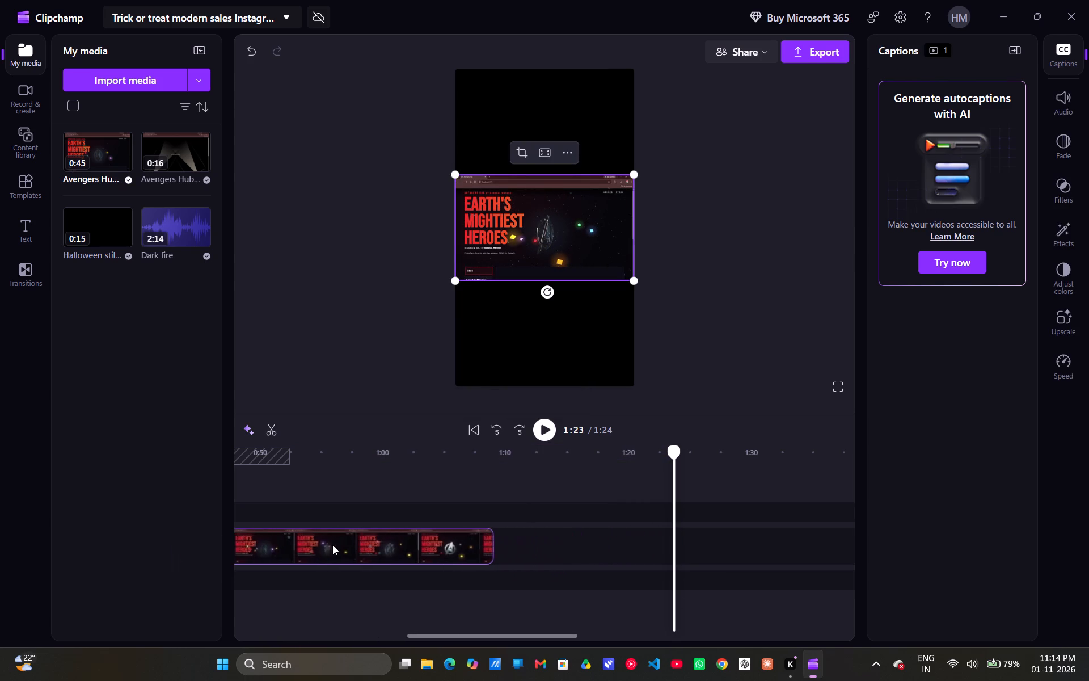
pyautogui.moveTo(332, 545); pyautogui.dragTo(448, 548)
pyautogui.hscroll(2, 394, 469)
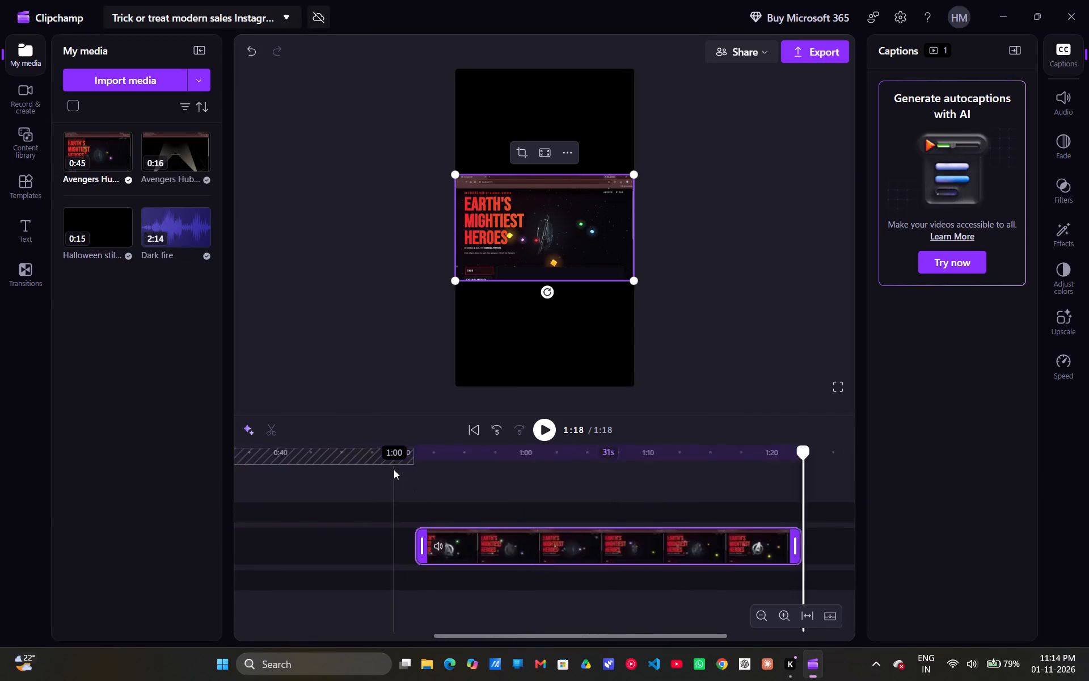
pyautogui.hscroll(2, 394, 469)
pyautogui.hscroll(-1, 394, 469)
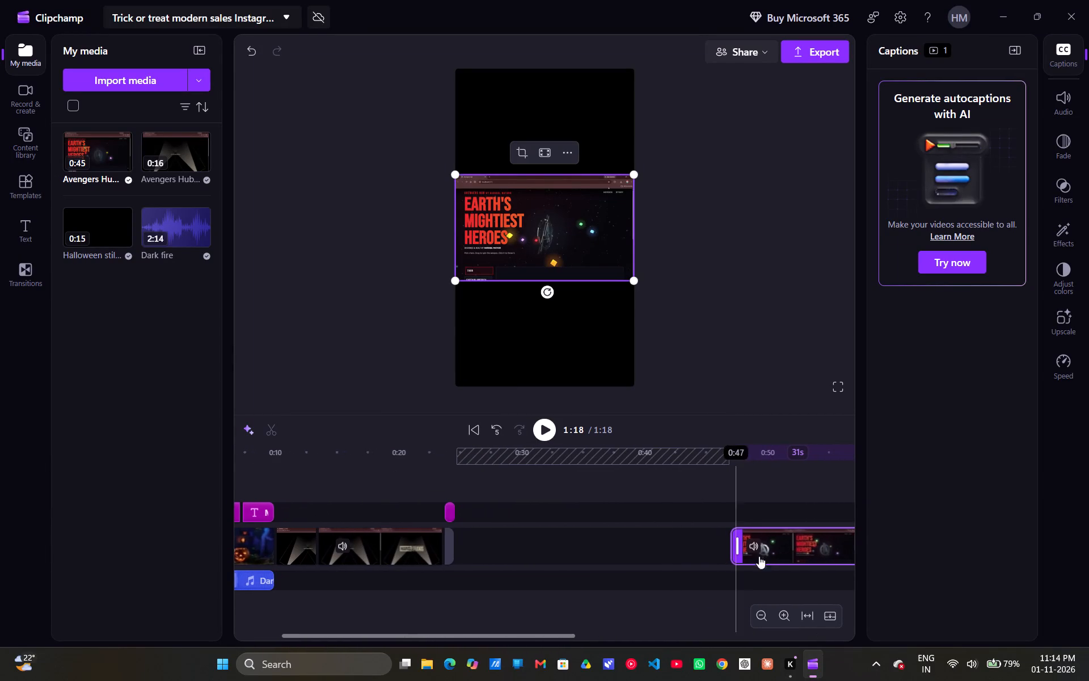
pyautogui.moveTo(774, 549); pyautogui.dragTo(497, 551)
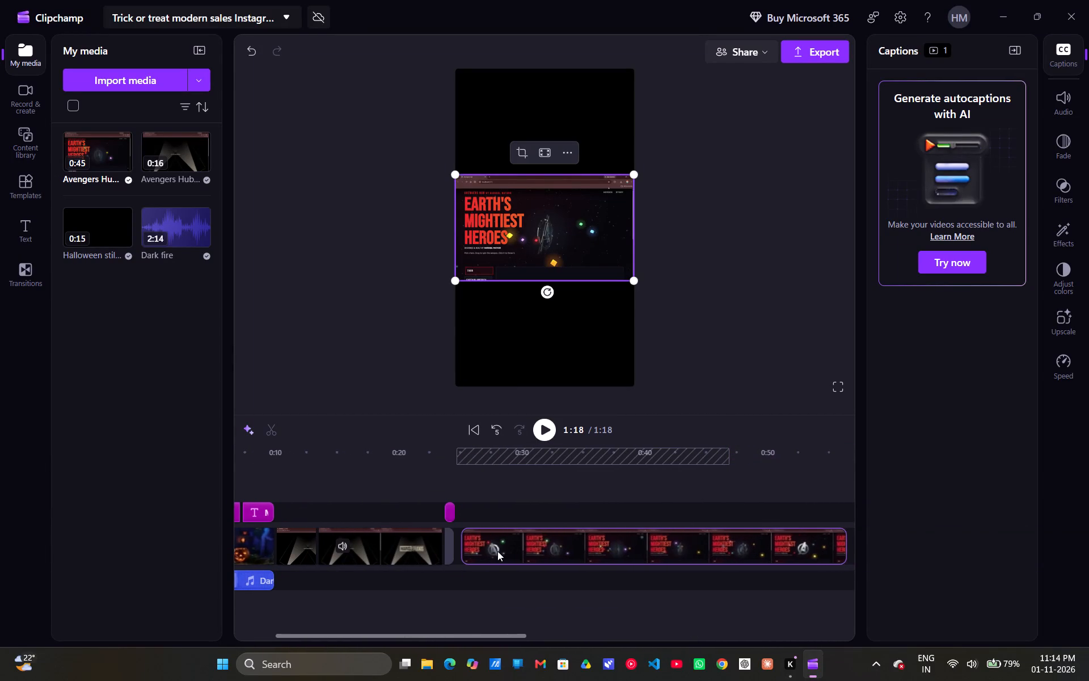
pyautogui.moveTo(497, 551); pyautogui.dragTo(491, 551)
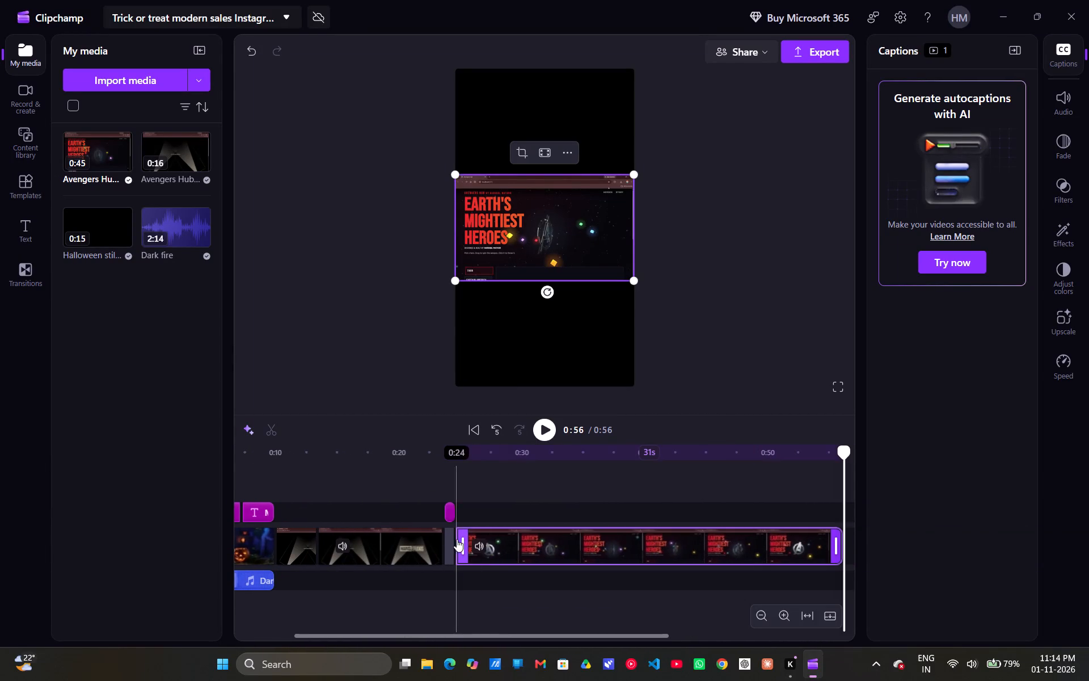
# Delete the short Halloween still life clip between the two Avengers Hub recordings and close the gap with the homepage recording.
pyautogui.click(452, 537)
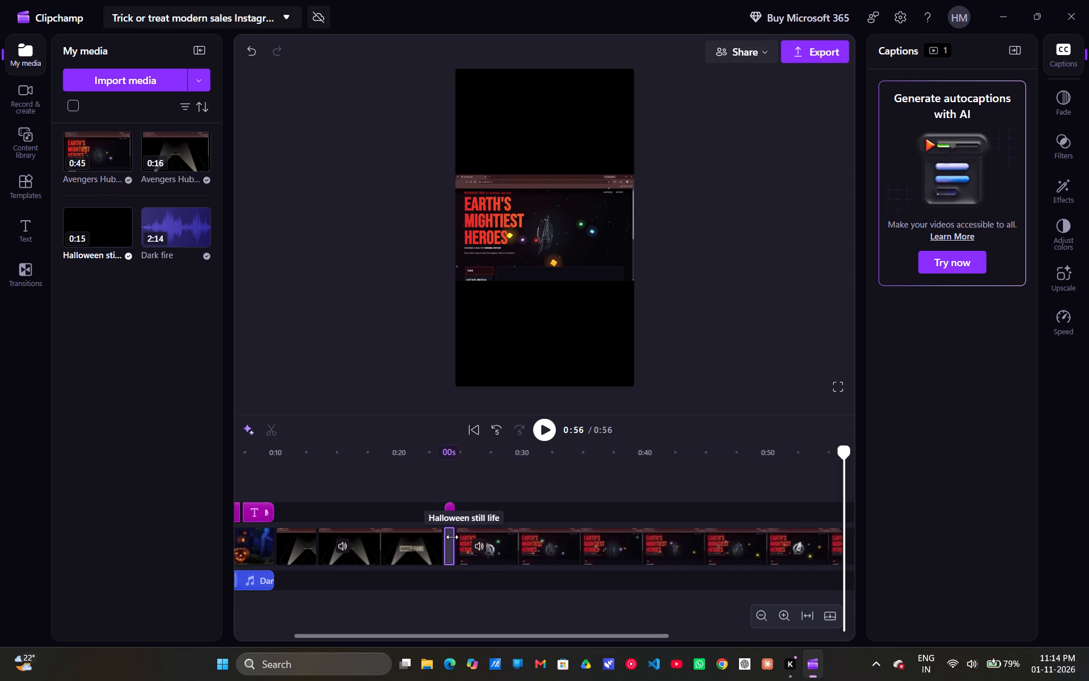
pyautogui.press('Delete')
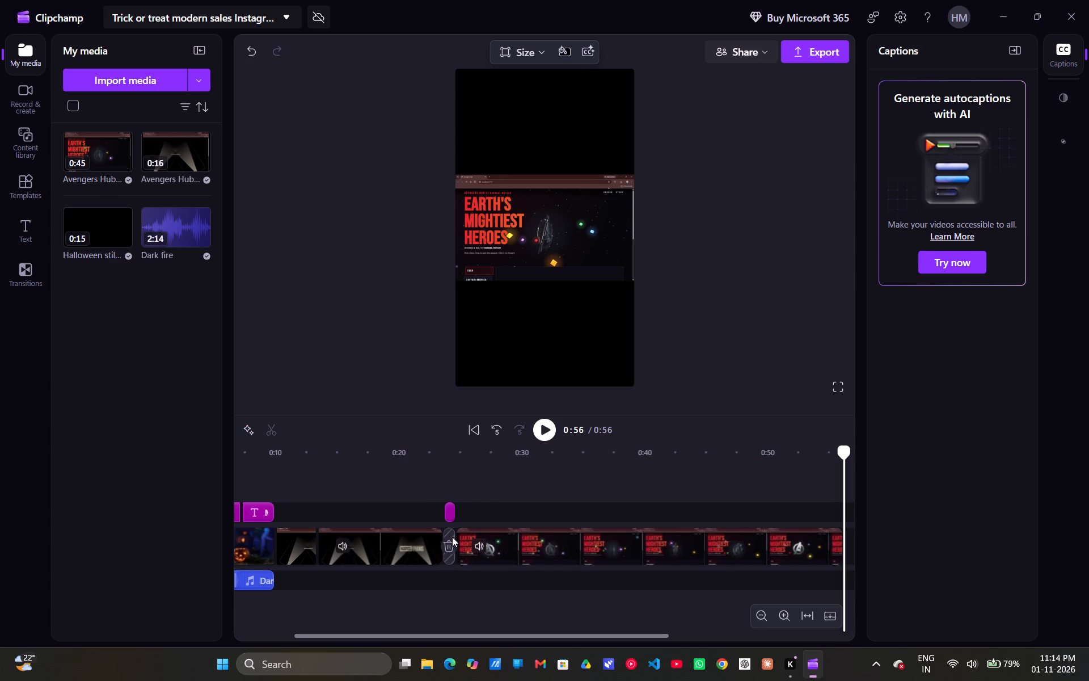
pyautogui.moveTo(524, 544); pyautogui.dragTo(510, 543)
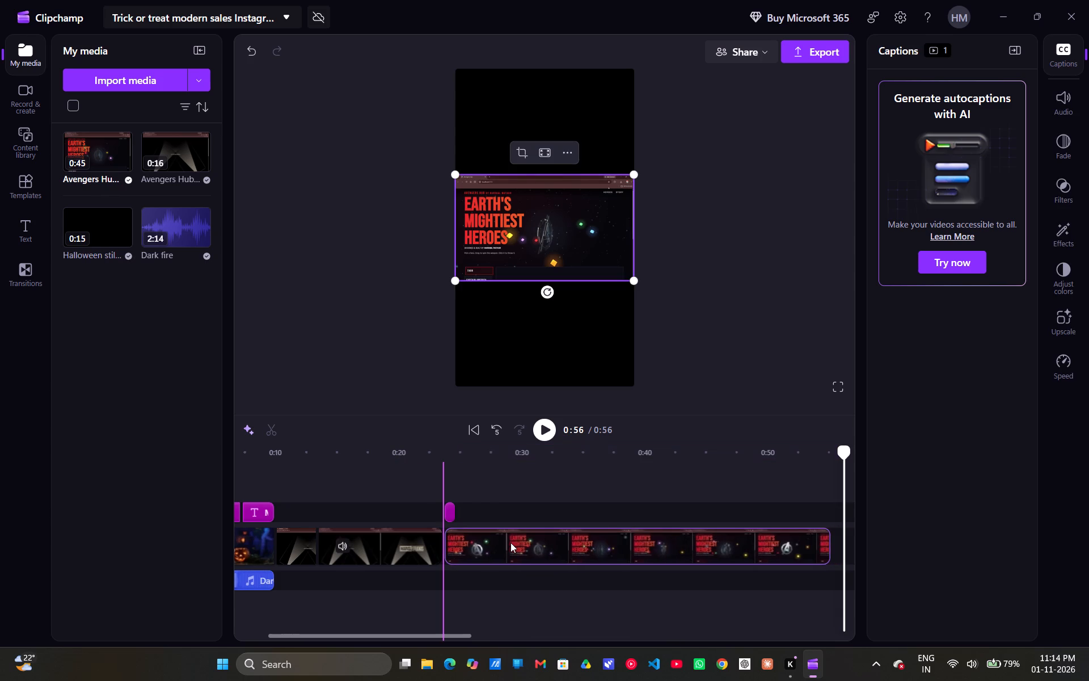
pyautogui.moveTo(510, 543); pyautogui.dragTo(509, 543)
# Move the short FULL WEBSITE OUT SOON title to directly after the end of the homepage recording, at about 0:55.
pyautogui.click(453, 508)
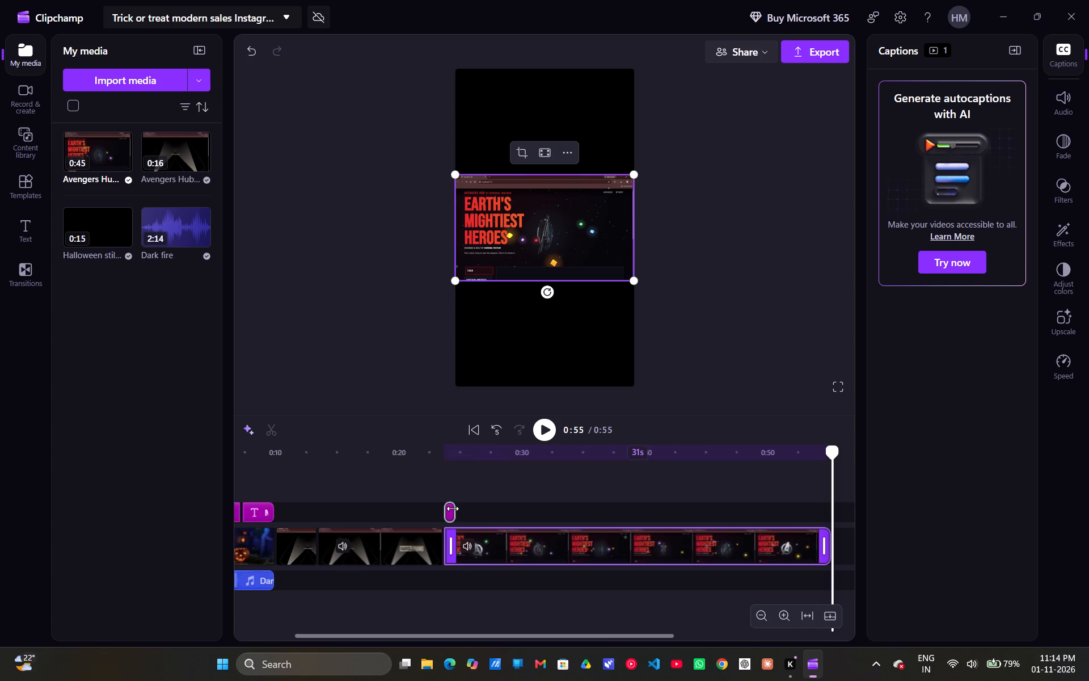
pyautogui.moveTo(449, 510); pyautogui.dragTo(644, 516)
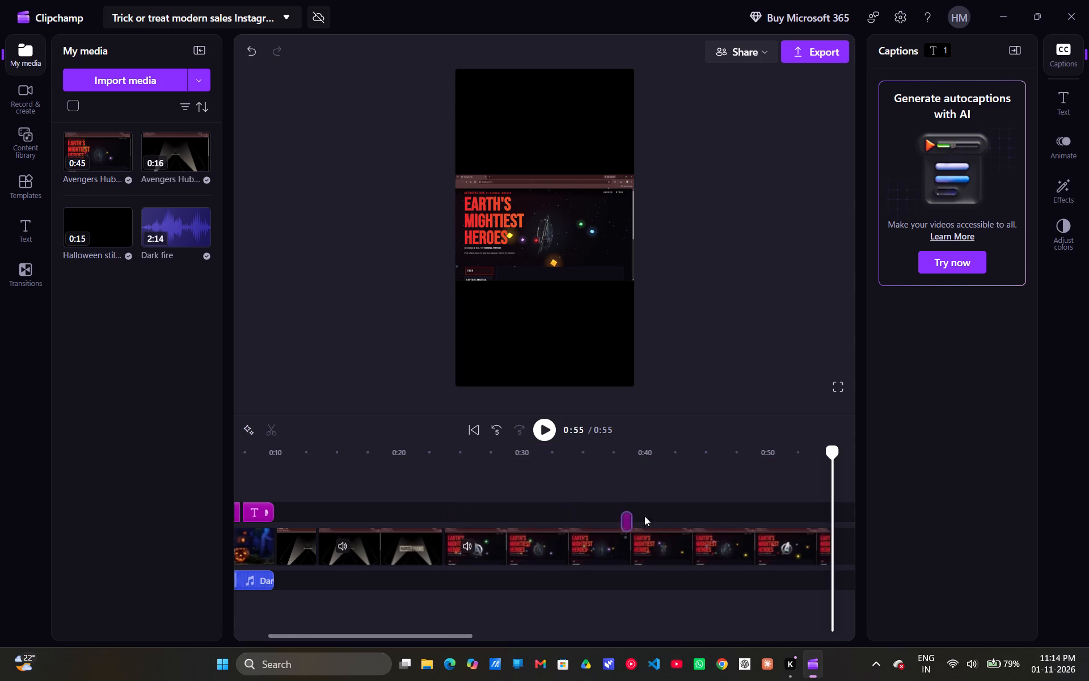
pyautogui.moveTo(644, 516); pyautogui.dragTo(816, 508)
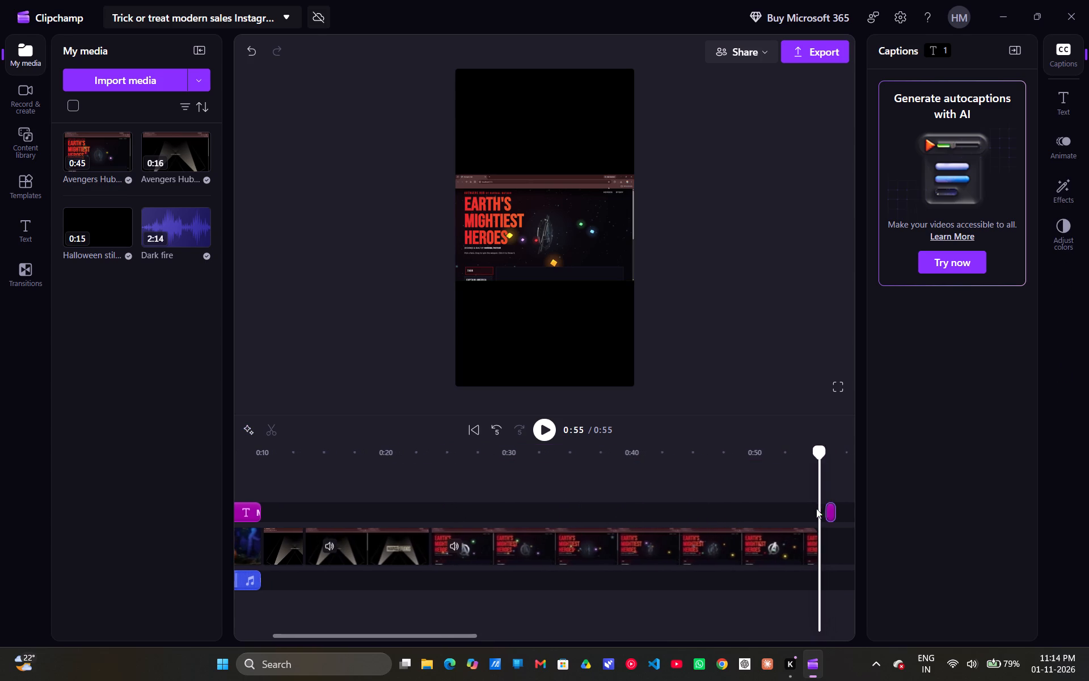
pyautogui.moveTo(816, 508); pyautogui.dragTo(823, 509)
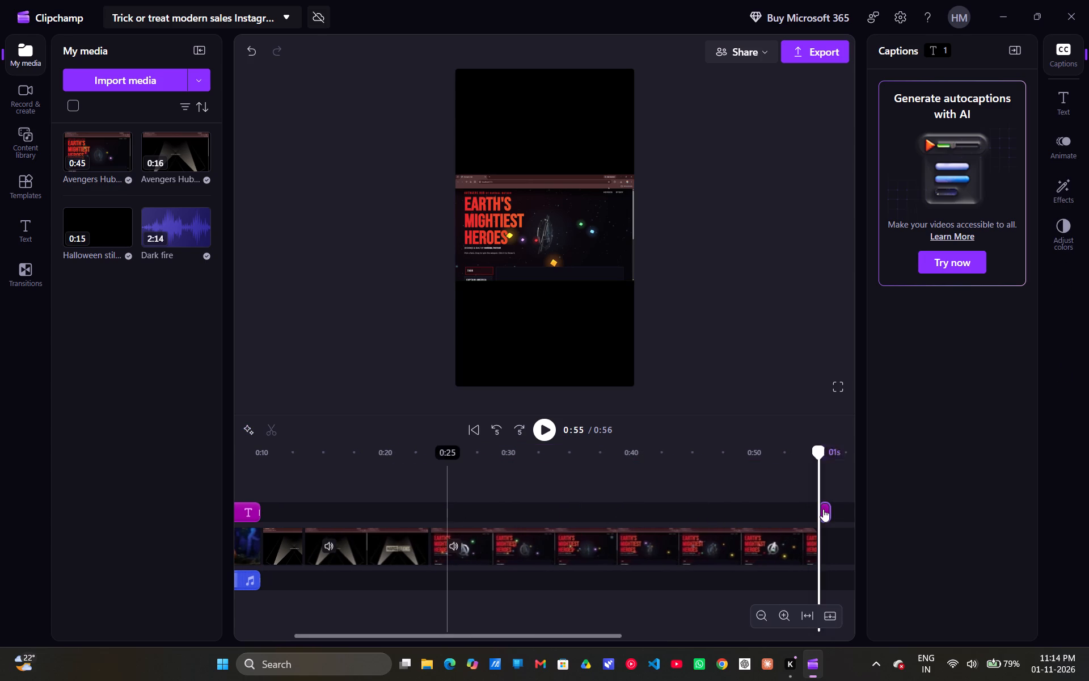
pyautogui.click(758, 333)
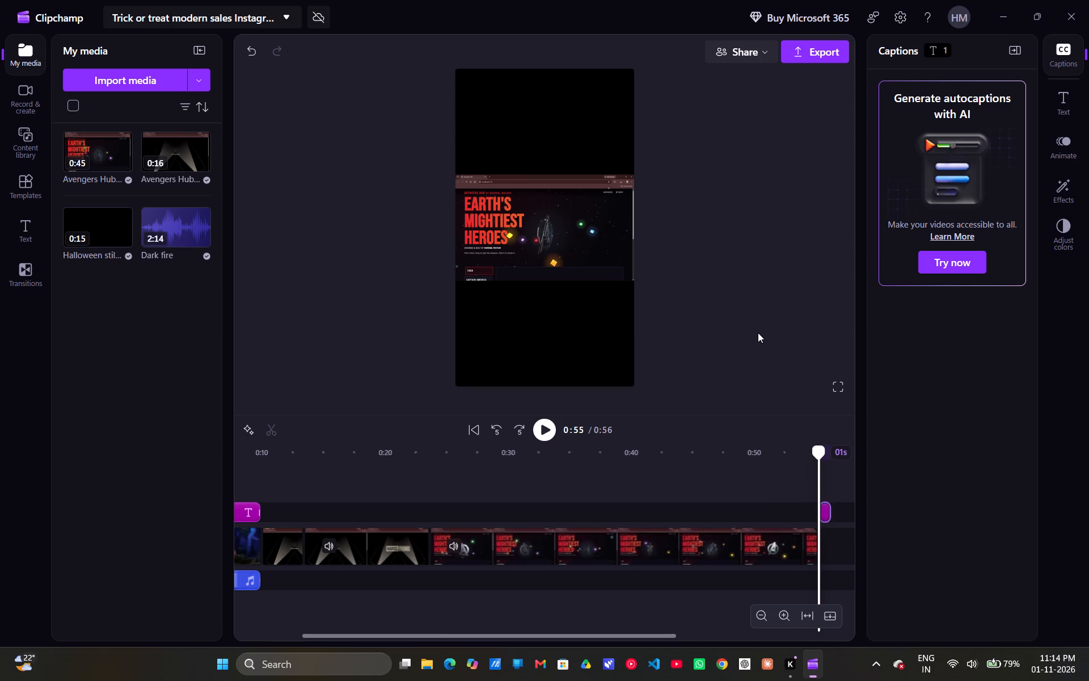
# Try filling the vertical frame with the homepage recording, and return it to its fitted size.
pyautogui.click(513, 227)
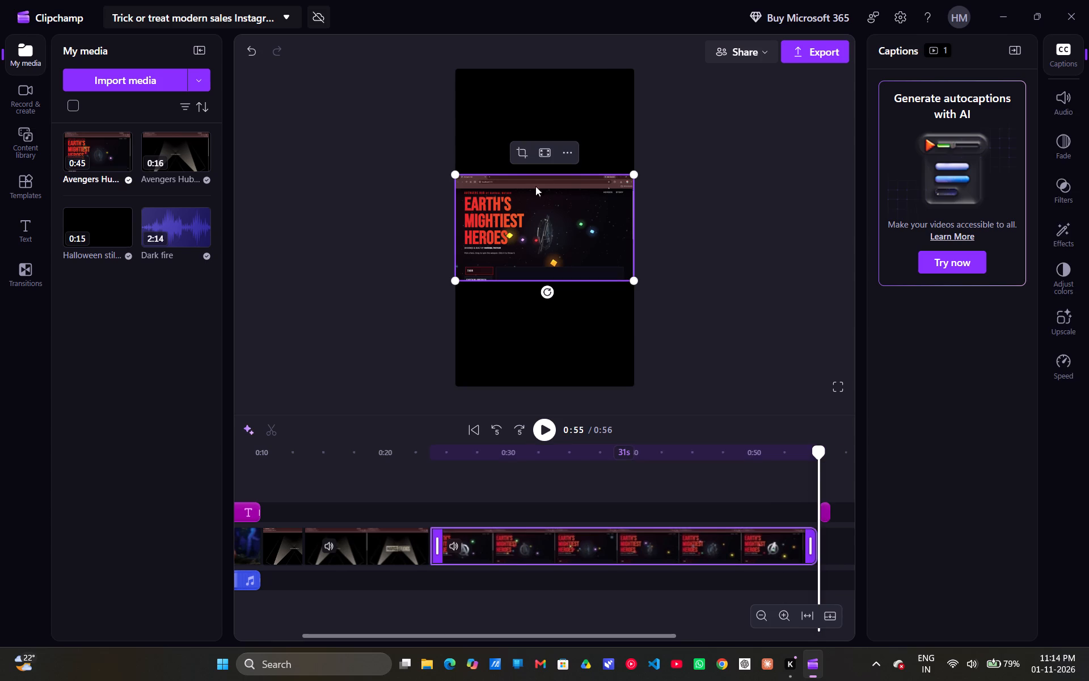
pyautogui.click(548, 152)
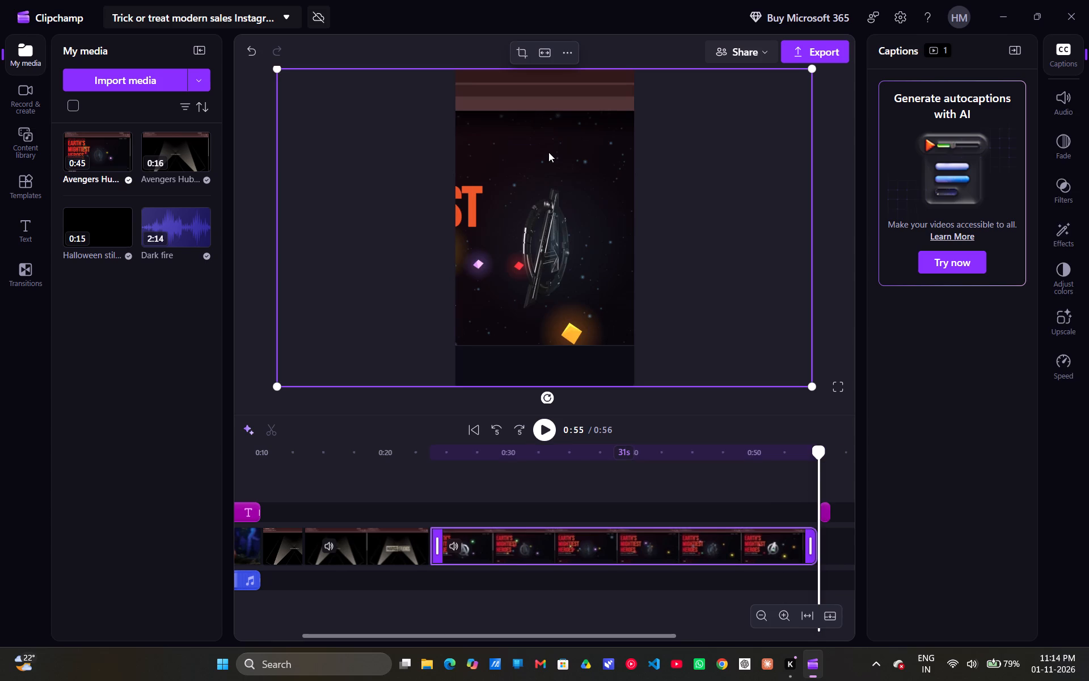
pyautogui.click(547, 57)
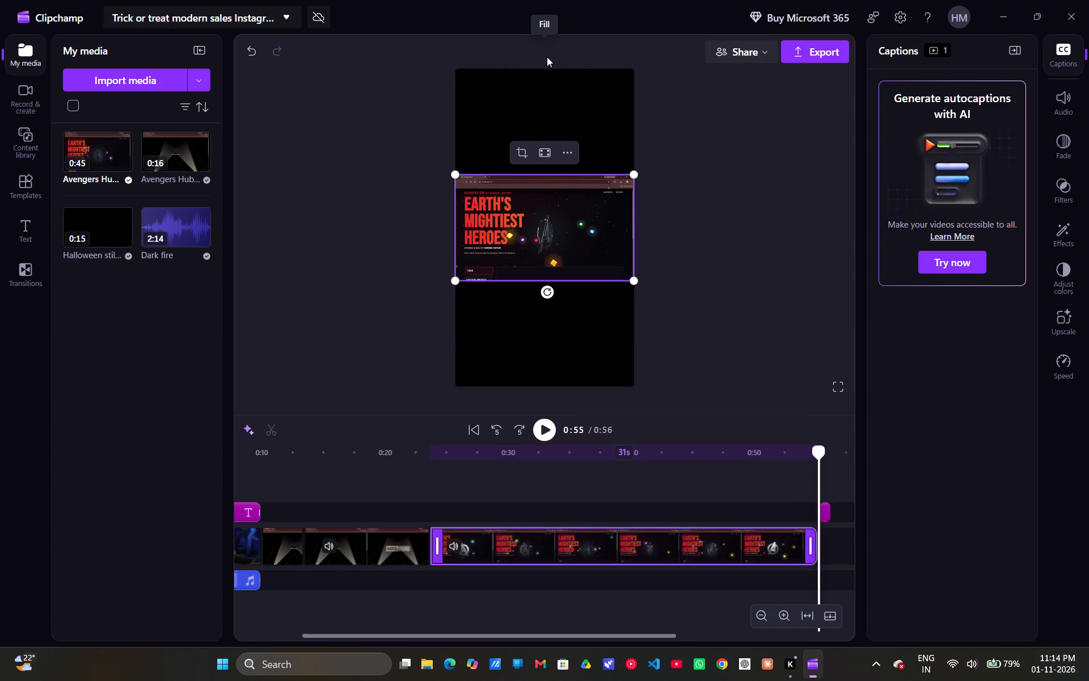
# Crop the browser's tab and address bars off the top of the homepage recording.
pyautogui.click(575, 154)
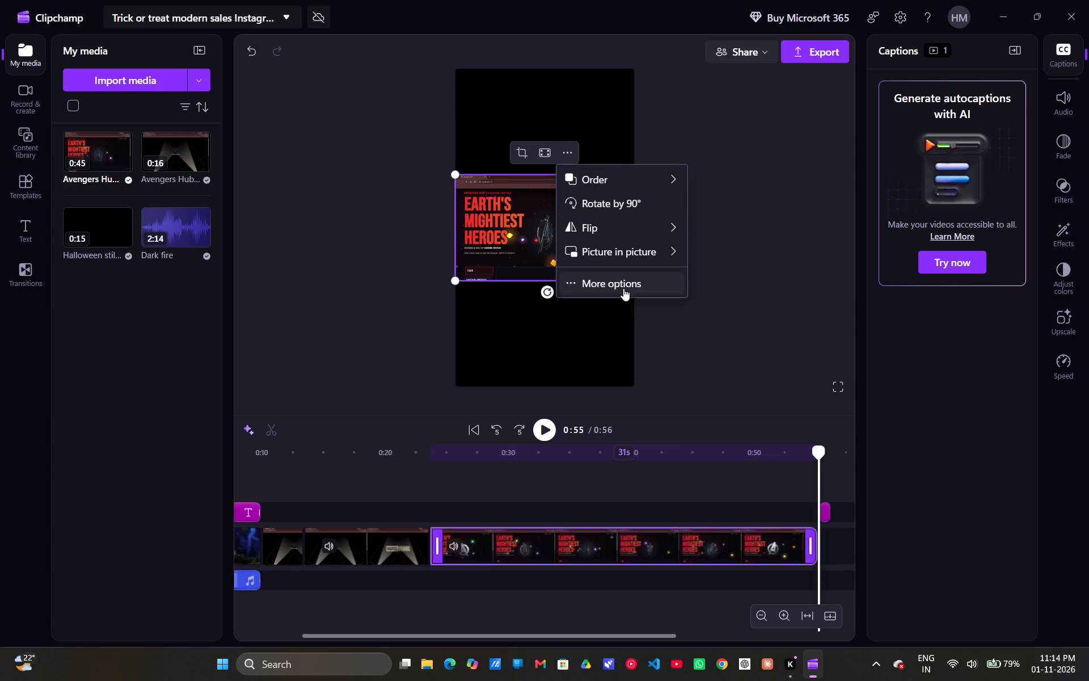
pyautogui.click(519, 160)
pyautogui.moveTo(547, 171); pyautogui.dragTo(547, 186)
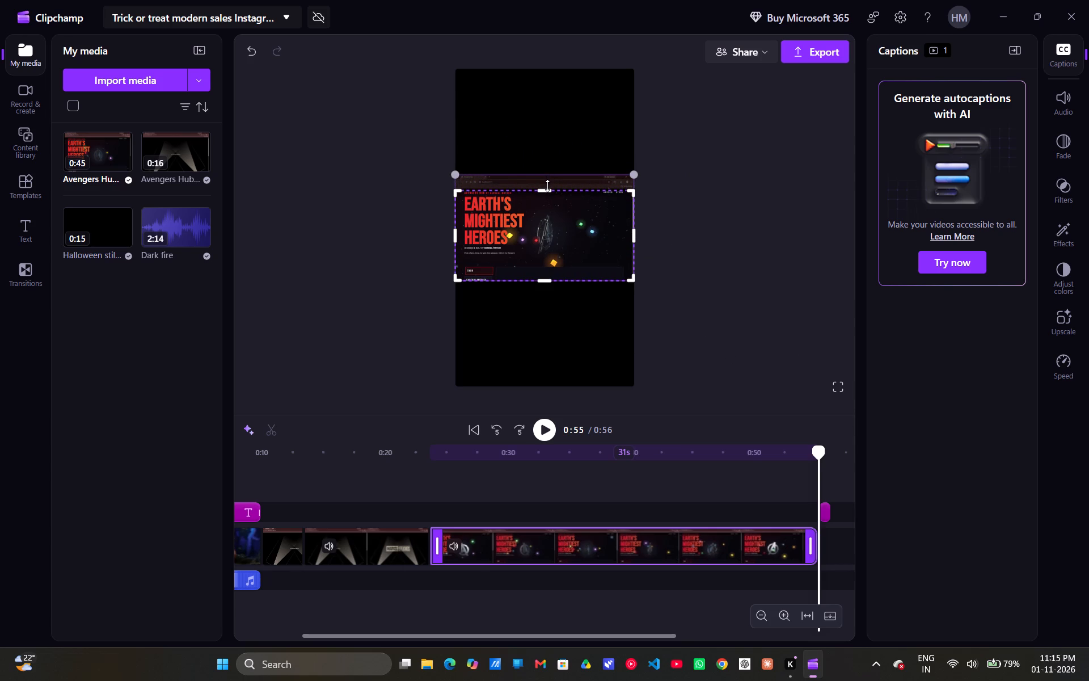
pyautogui.moveTo(547, 186); pyautogui.dragTo(549, 184)
pyautogui.click(537, 167)
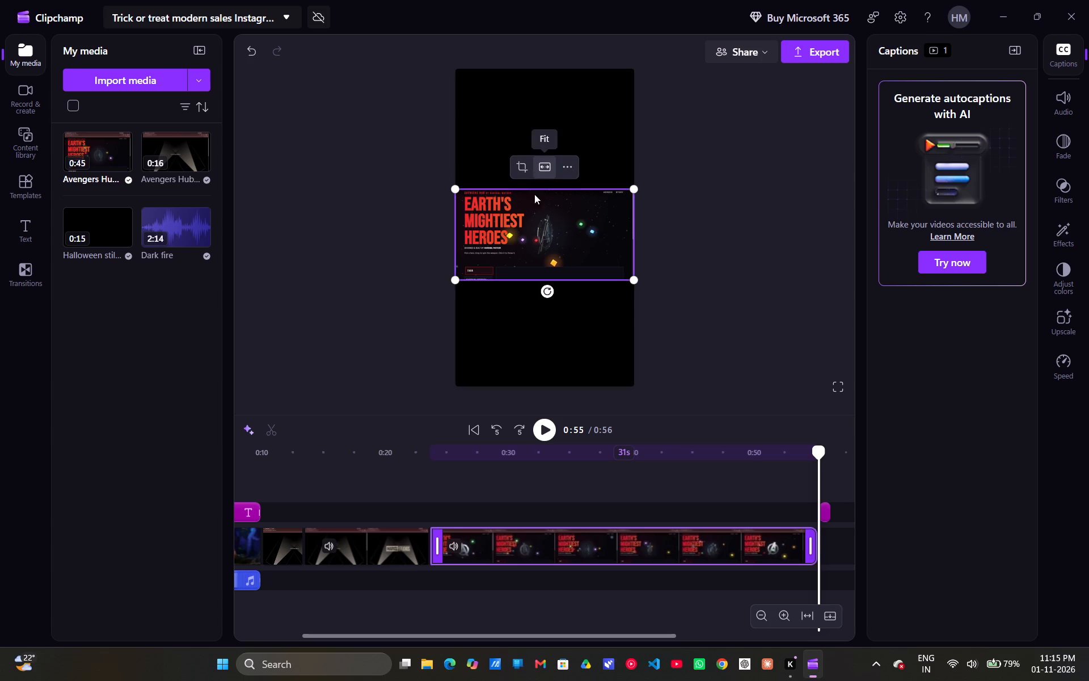
pyautogui.keyDown('ctrl'); pyautogui.scroll(3, 542, 241); pyautogui.keyUp('ctrl')
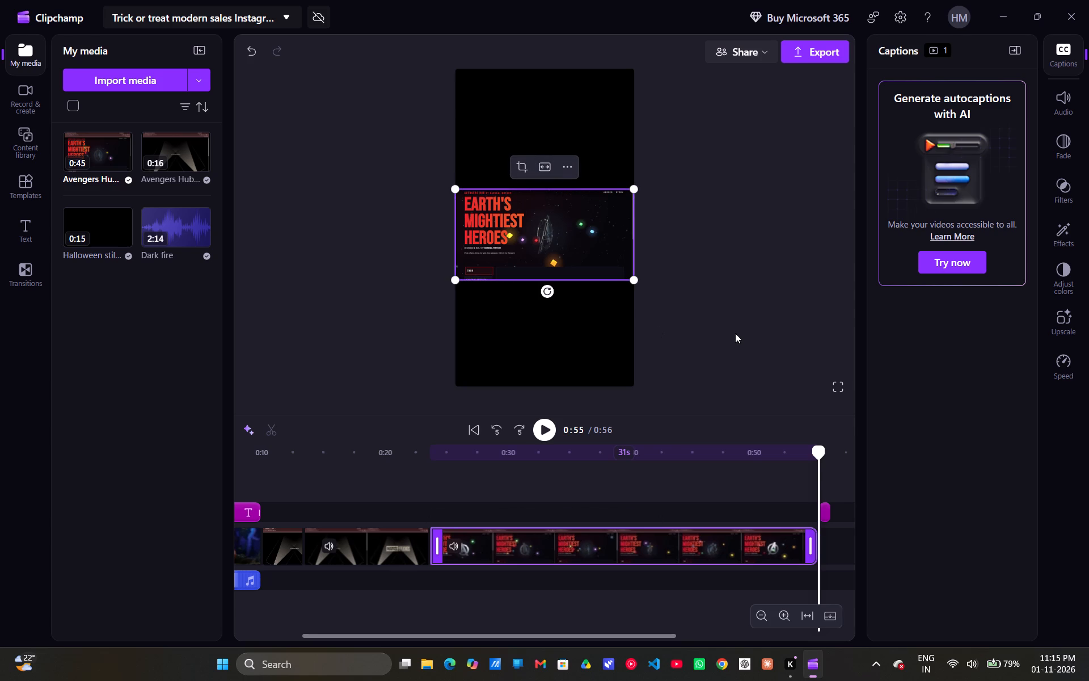
pyautogui.click(735, 333)
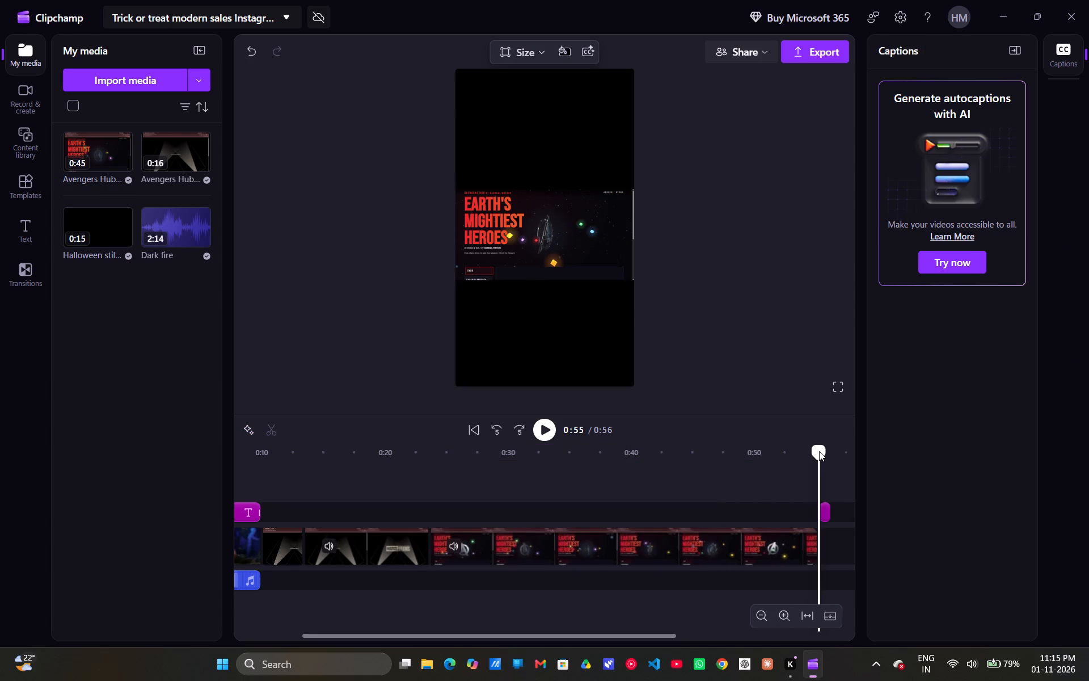
# Play the whole video from 0:00 to review the edited sequence.
pyautogui.moveTo(819, 451); pyautogui.dragTo(93, 438)
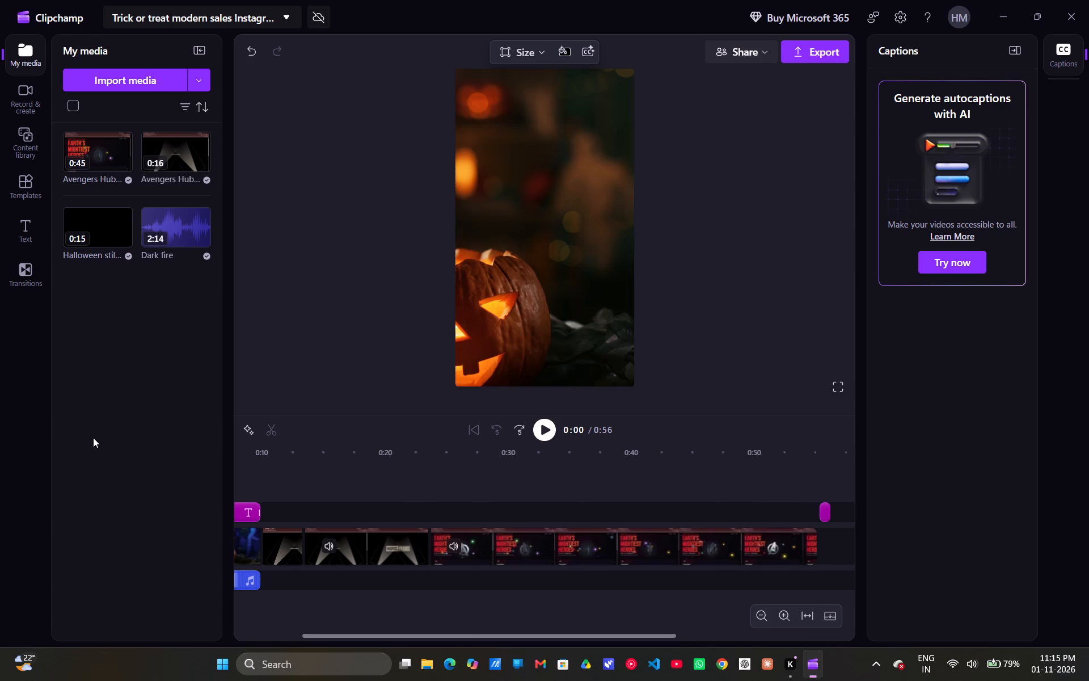
pyautogui.moveTo(93, 438); pyautogui.dragTo(29, 438)
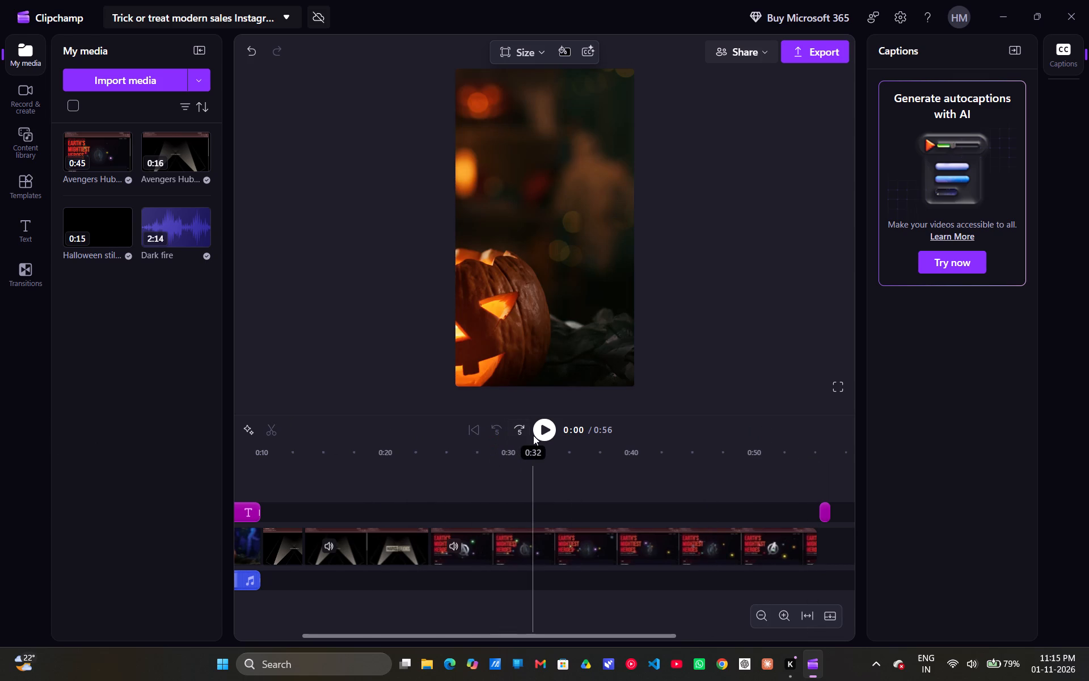
pyautogui.click(540, 432)
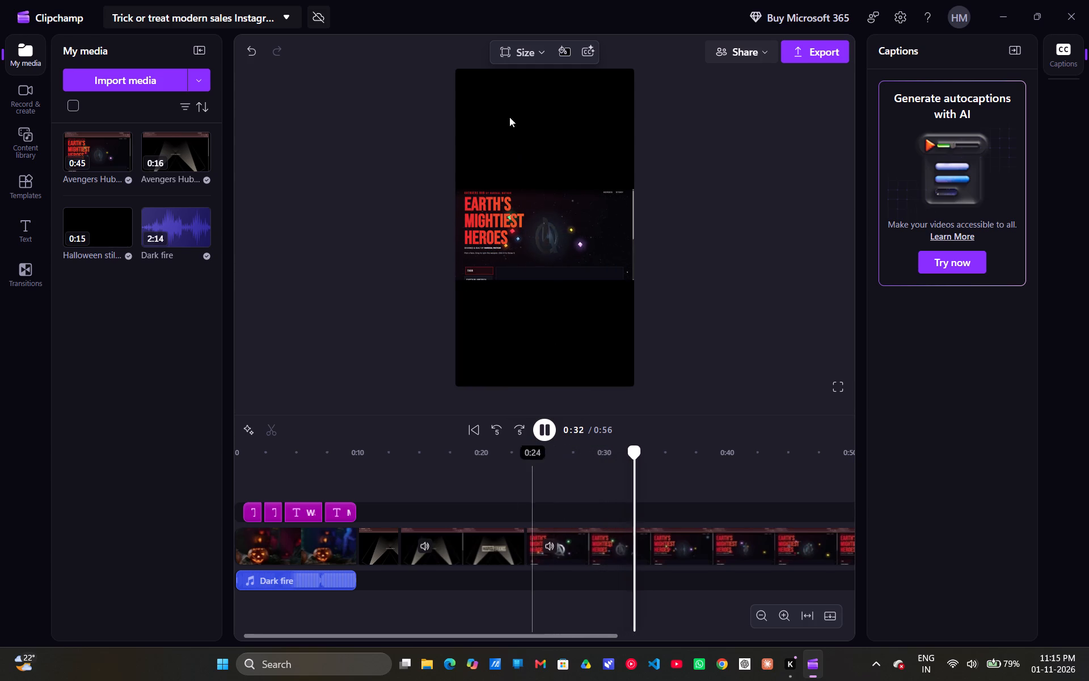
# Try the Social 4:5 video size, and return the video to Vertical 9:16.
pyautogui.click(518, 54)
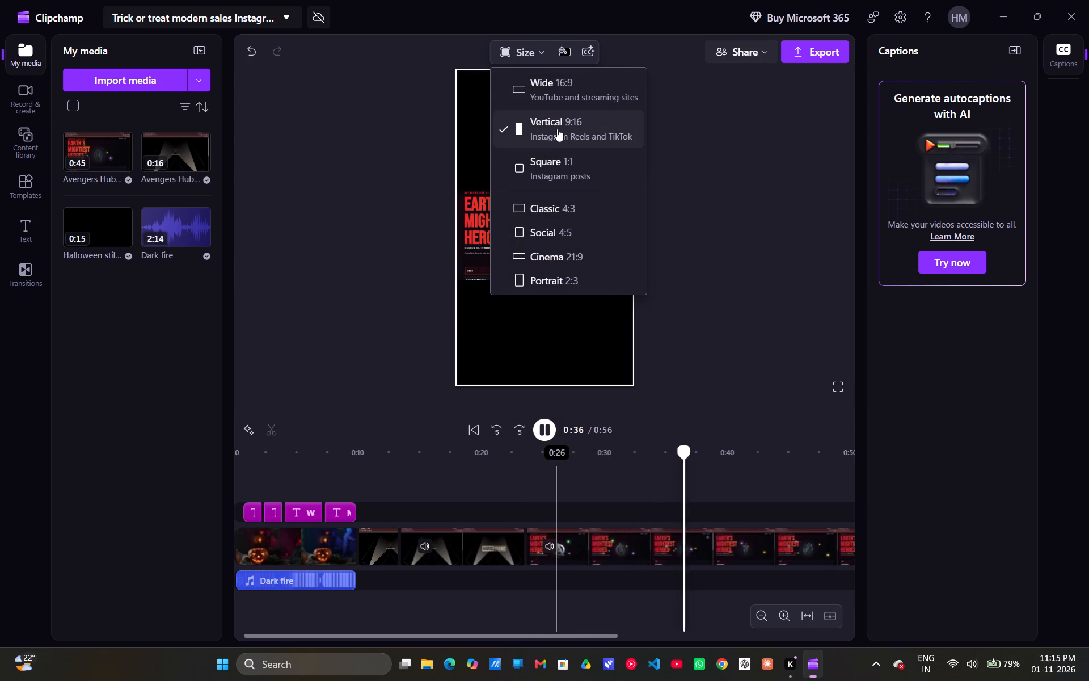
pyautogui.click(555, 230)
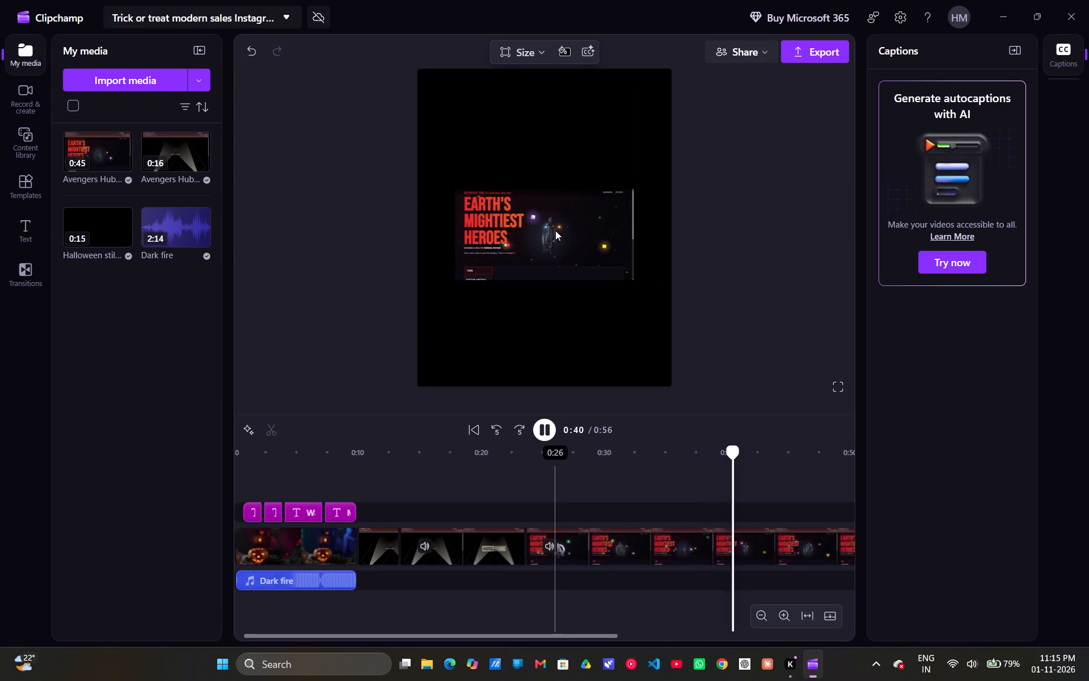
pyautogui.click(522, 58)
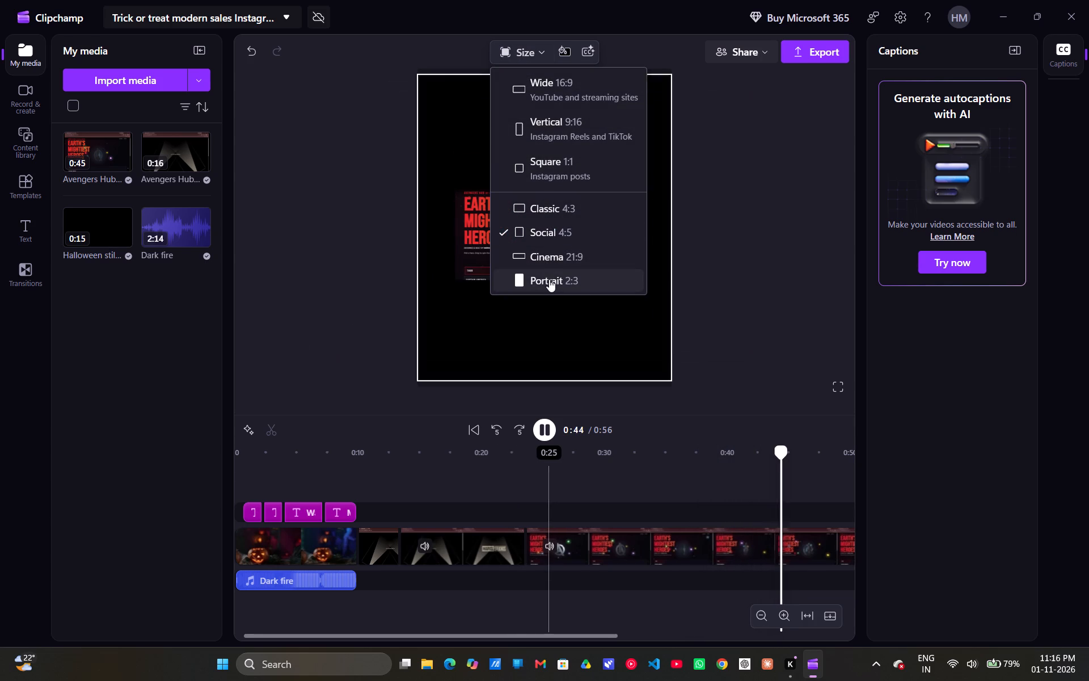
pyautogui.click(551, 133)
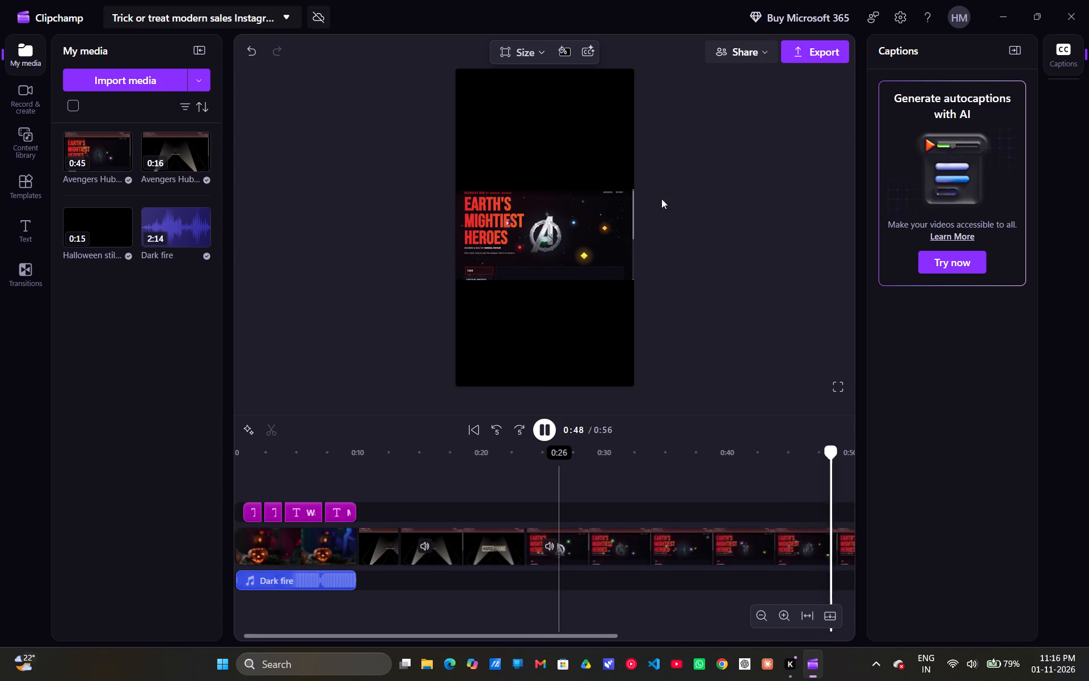
# Export the finished video as an MP4 in 1080p quality without storing it in the cloud.
pyautogui.click(813, 50)
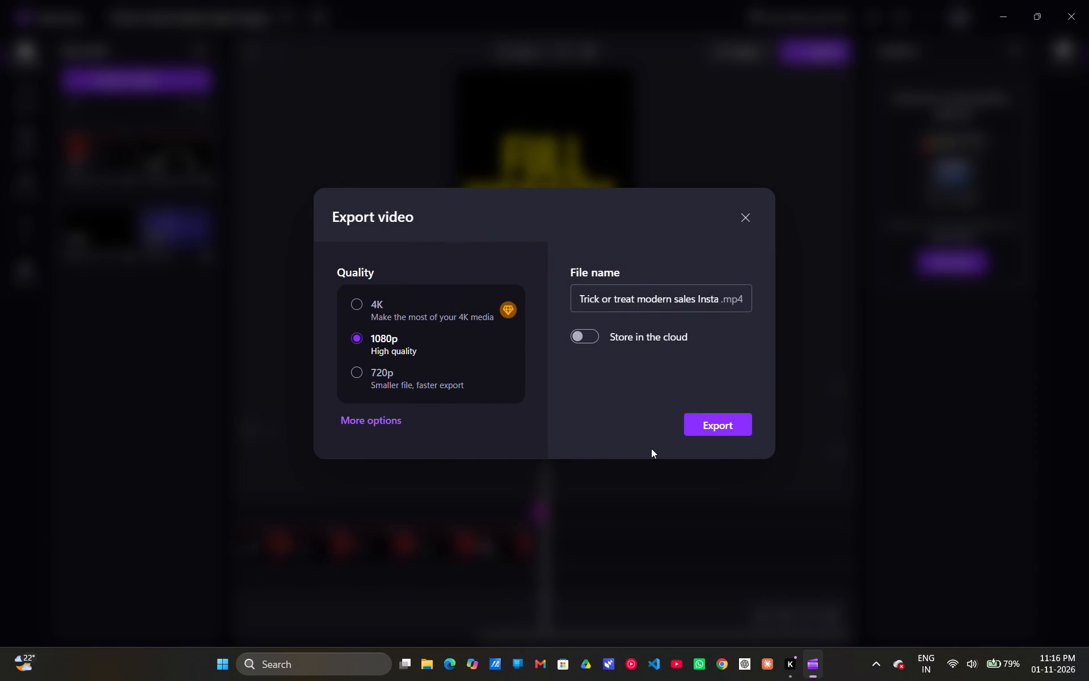
pyautogui.click(725, 422)
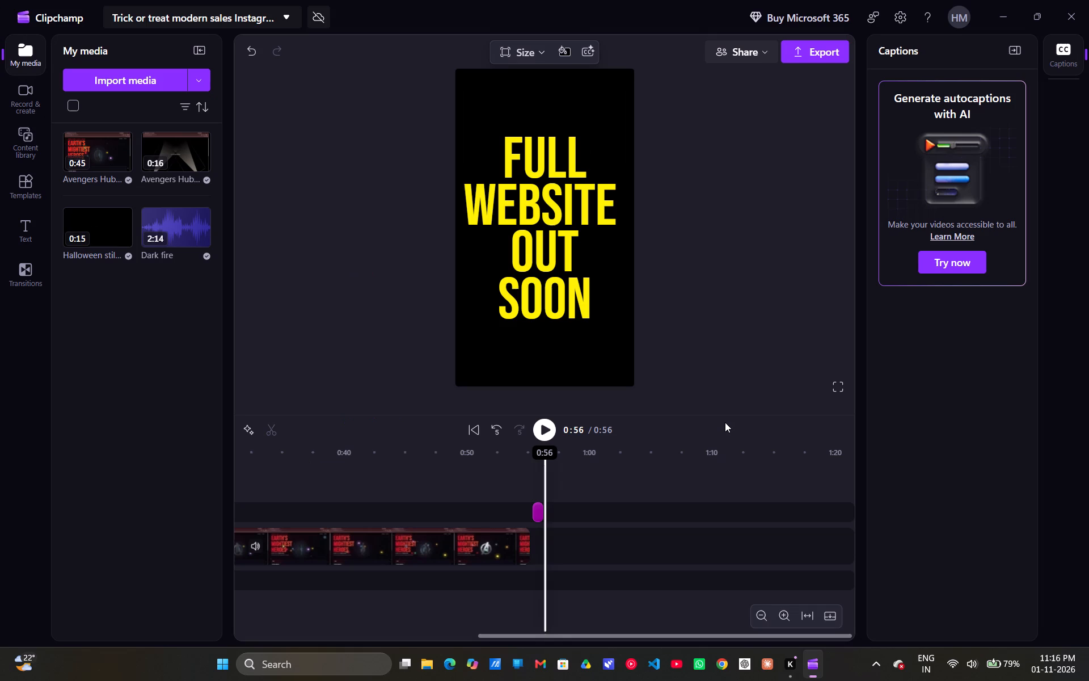
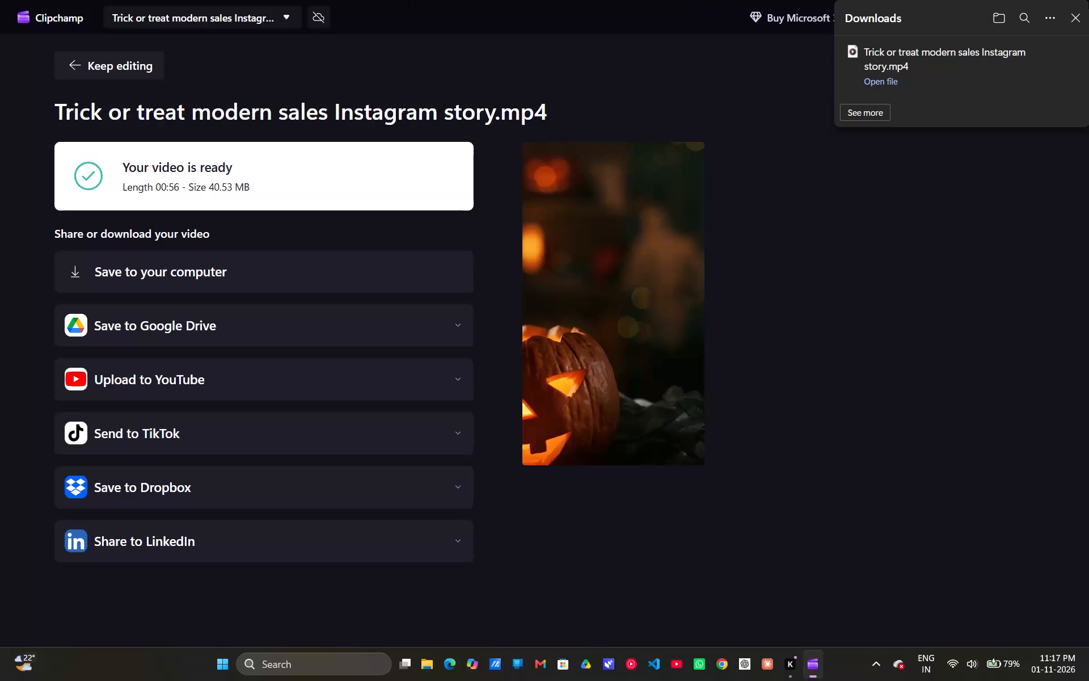
# Dismiss the list of downloads shown over the export page.
pyautogui.click(1079, 16)
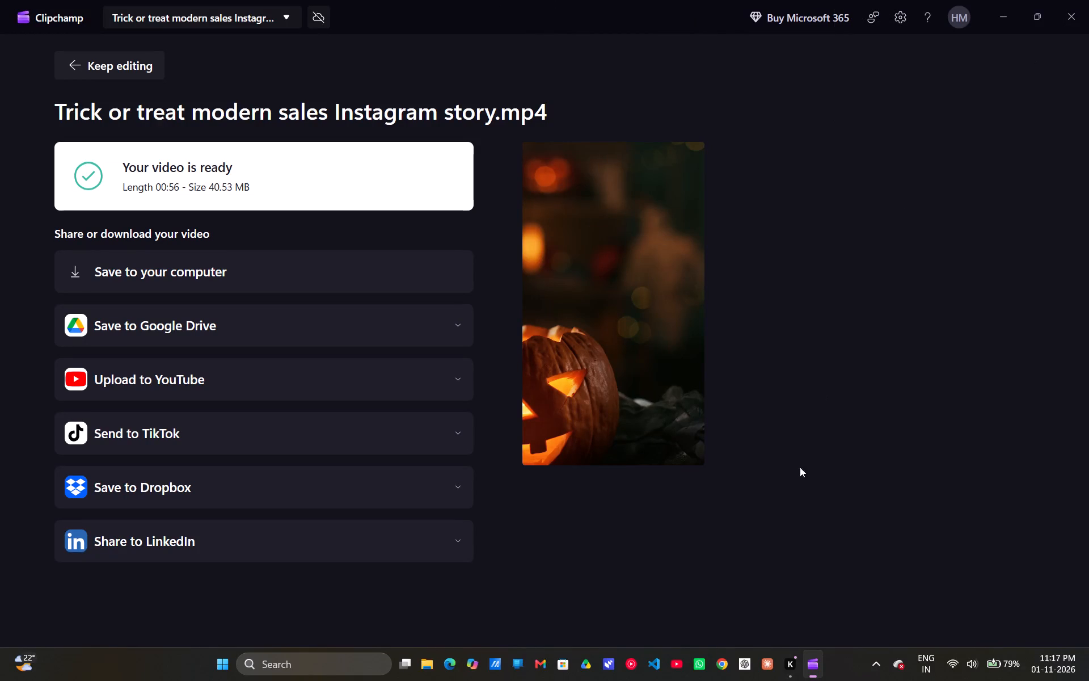
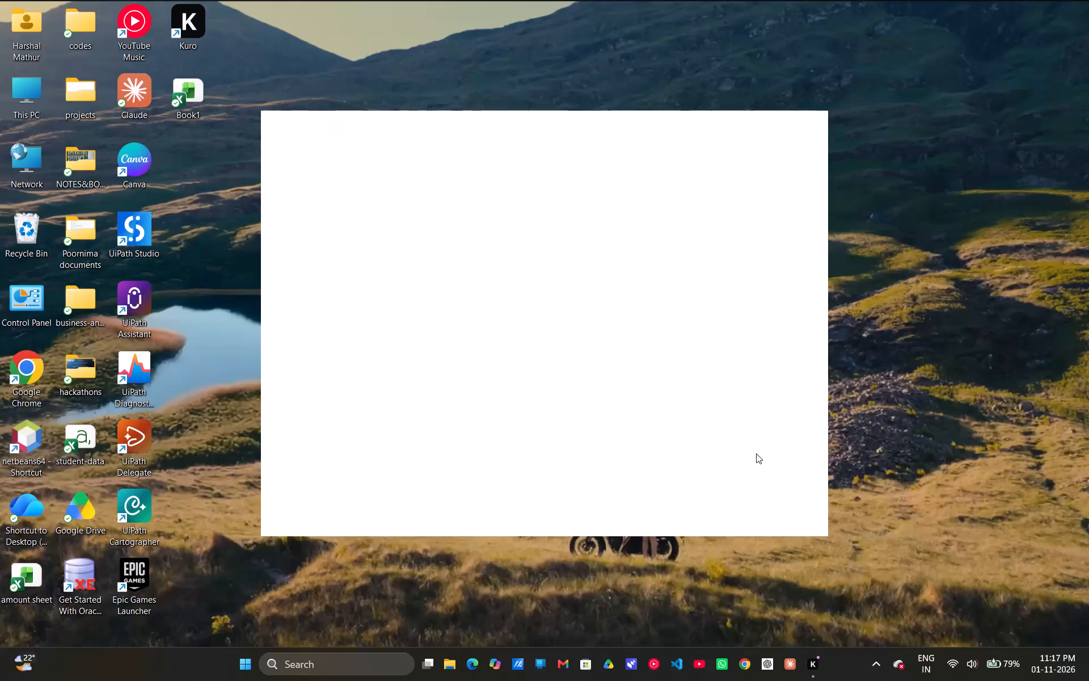
# Launch the Kuro application from its desktop shortcut.
pyautogui.click(189, 33)
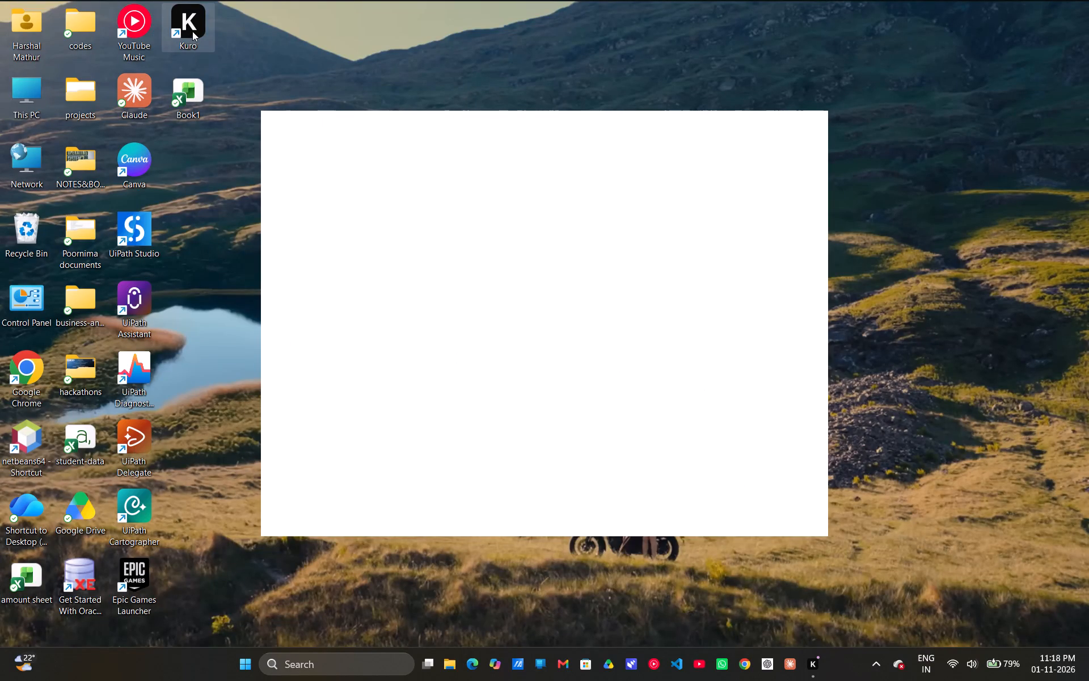
pyautogui.doubleClick(192, 31)
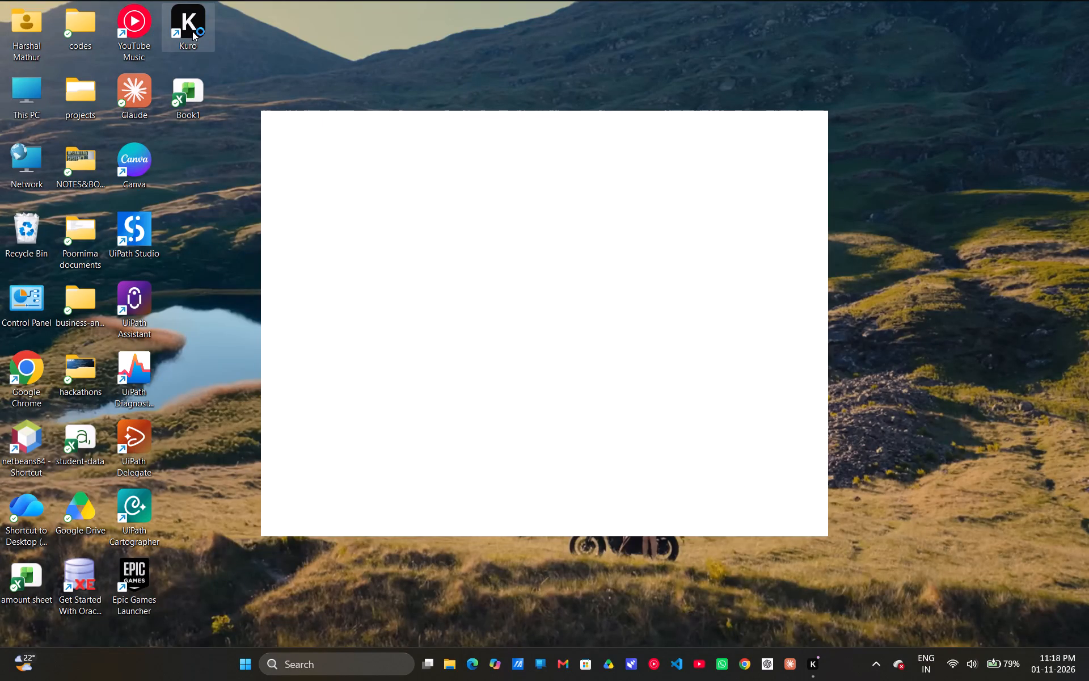